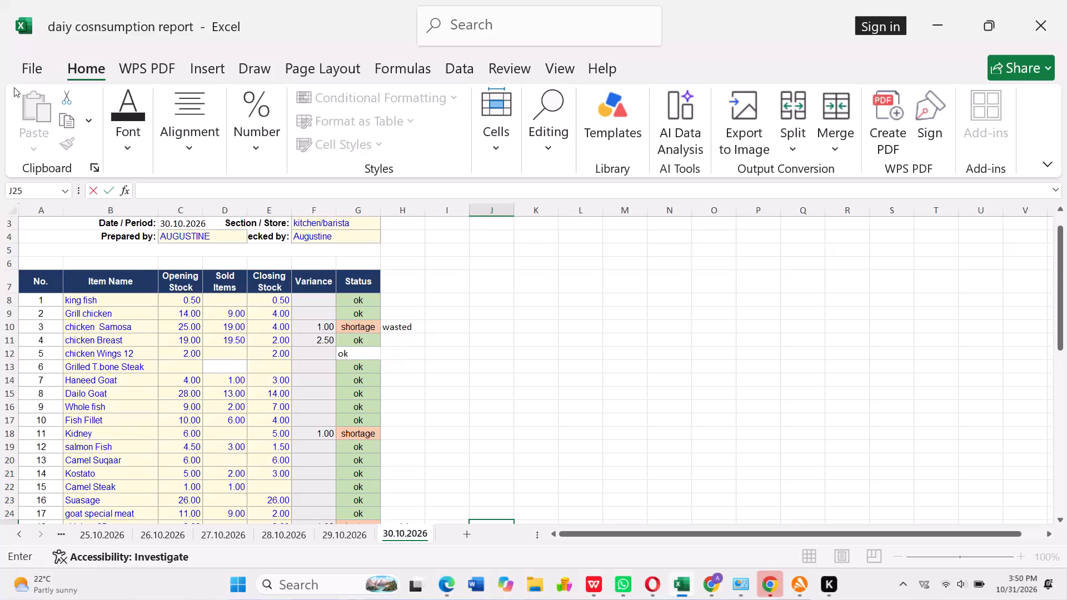
Create a new blank workbook.
left_click(19, 65)
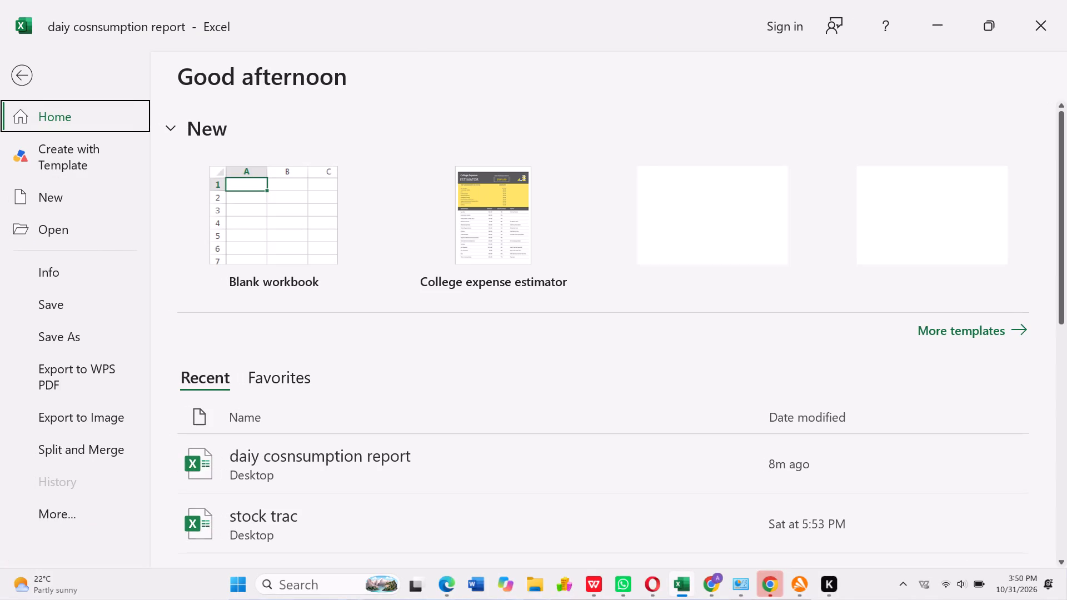
left_click(55, 201)
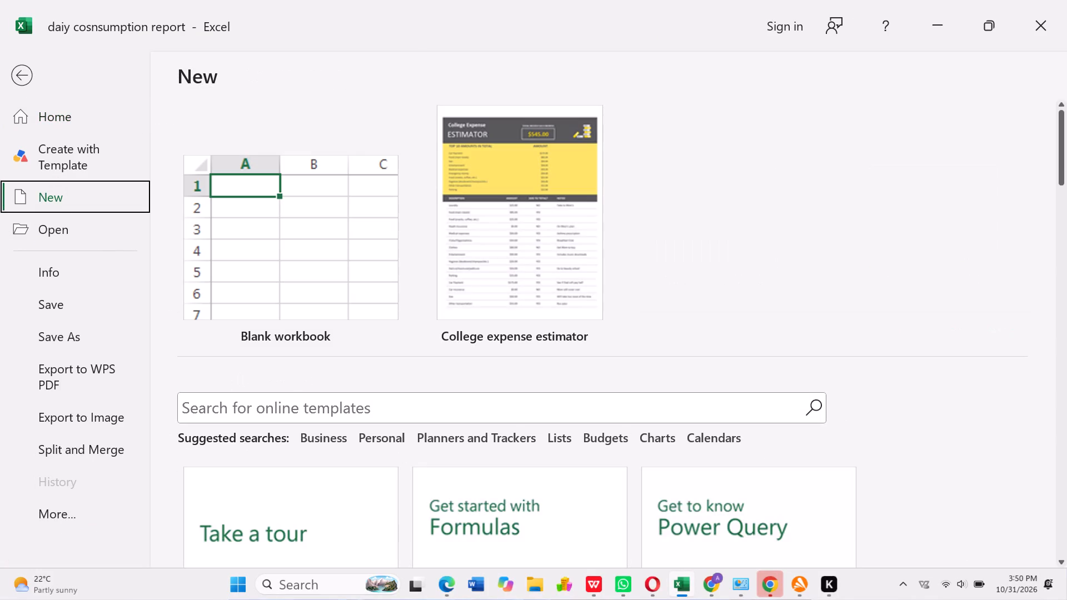
left_click(273, 224)
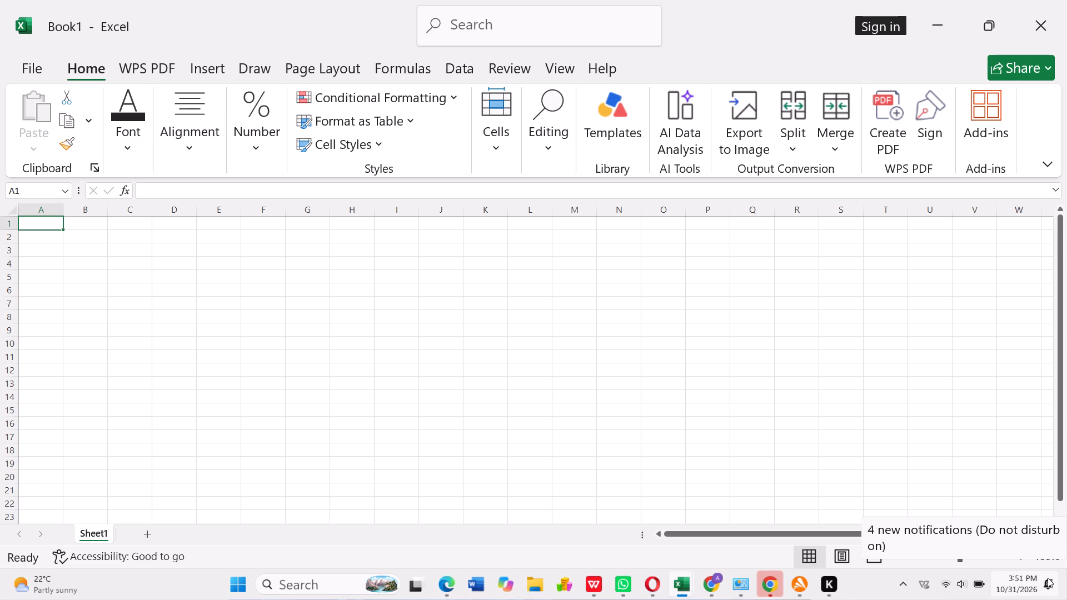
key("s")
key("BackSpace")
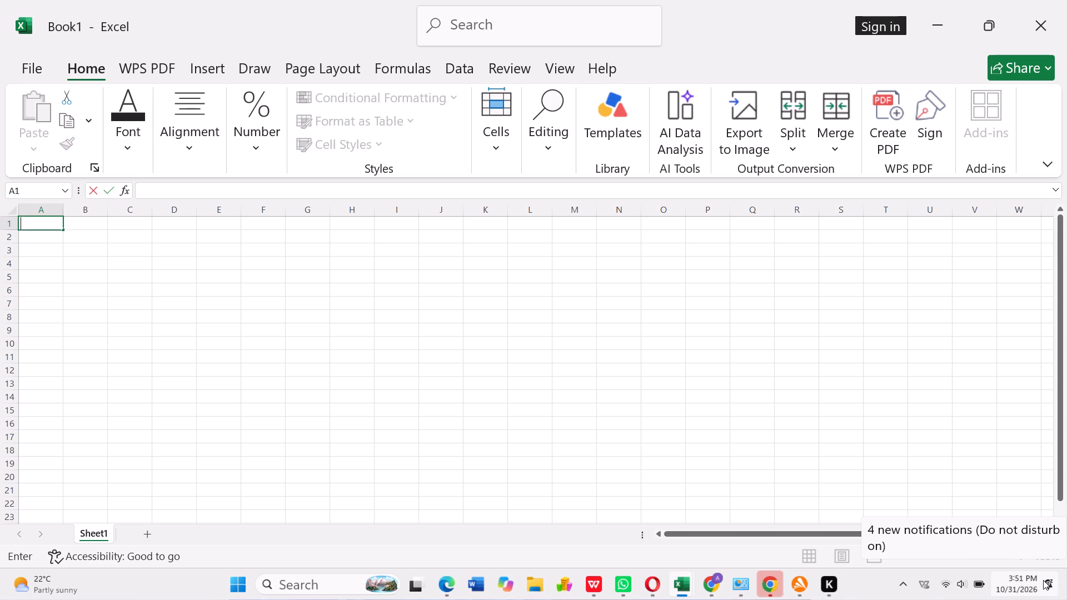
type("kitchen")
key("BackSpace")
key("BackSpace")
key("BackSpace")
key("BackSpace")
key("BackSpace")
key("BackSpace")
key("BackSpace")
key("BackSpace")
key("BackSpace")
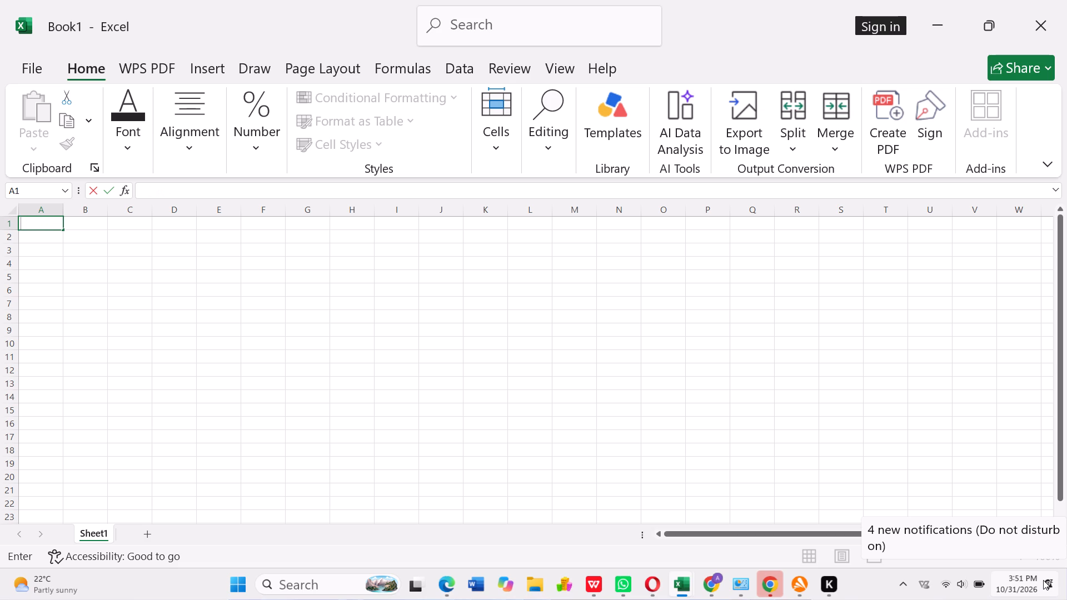
Enter the title KITCHEN SHORTAGE DEDUCTIONS in cell A1.
type("KITCHEN")
key("space")
type("SHORT")
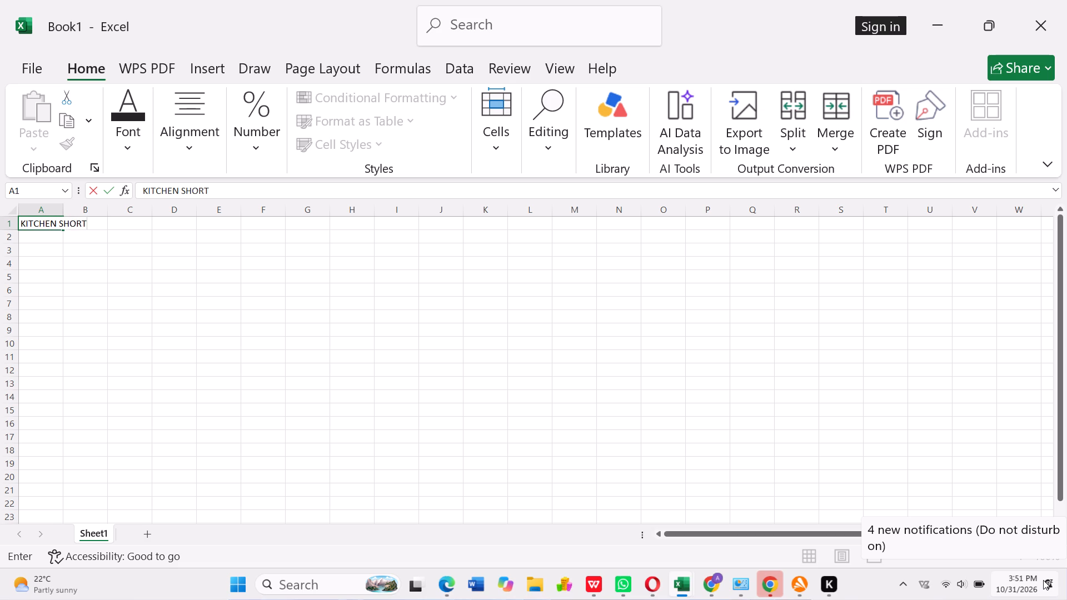
type("AGE")
key("space")
type("DEDUCTIONS")
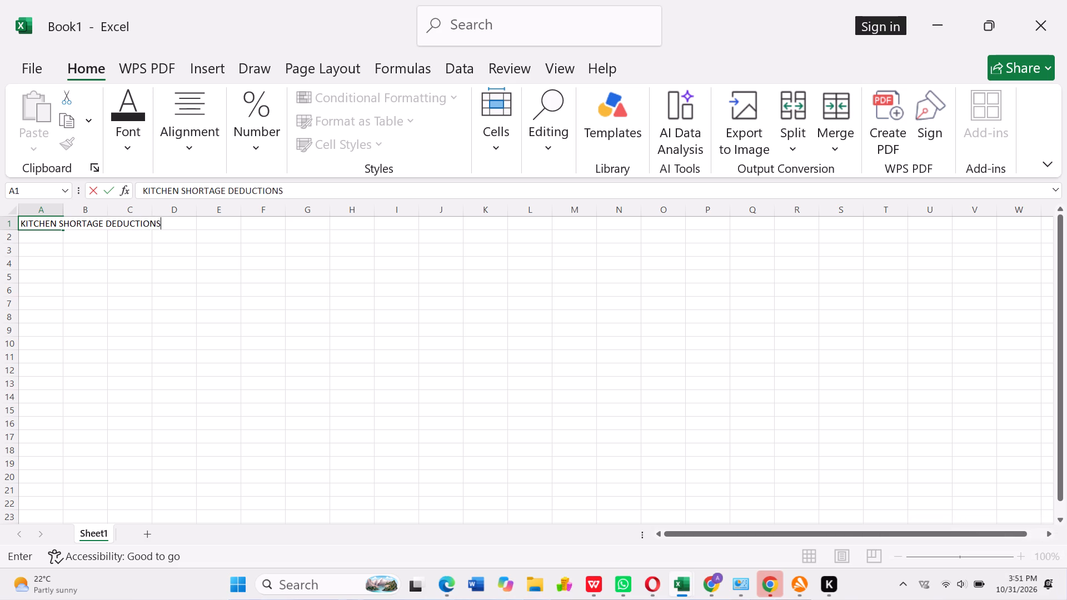
Enter the column headings ITEMS in cell A2 and QUANTITY in cell B2.
left_click(56, 238)
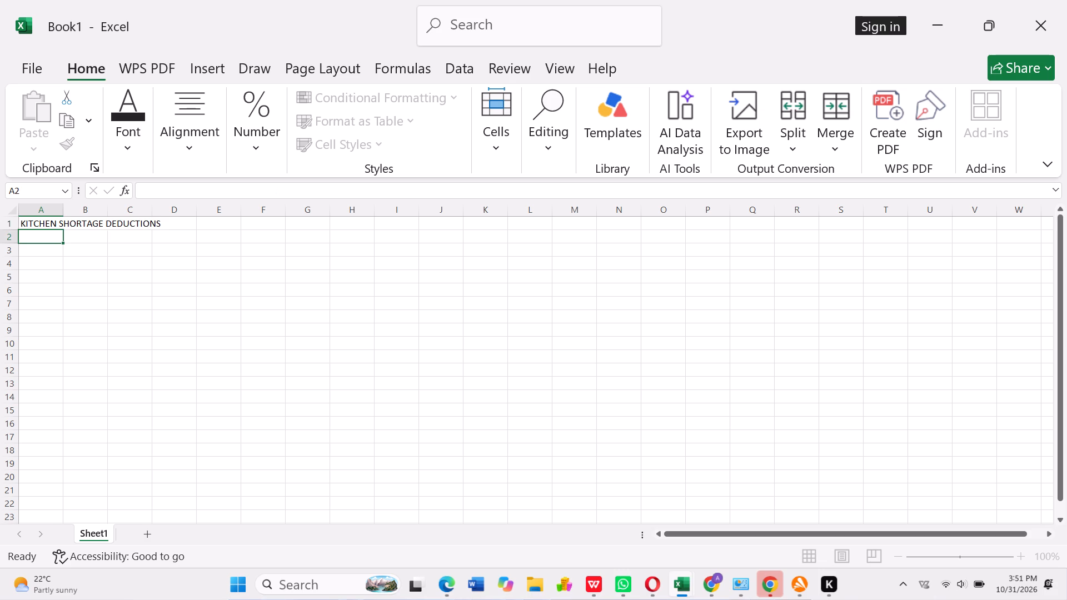
type("IT")
type("EMS")
left_click(84, 240)
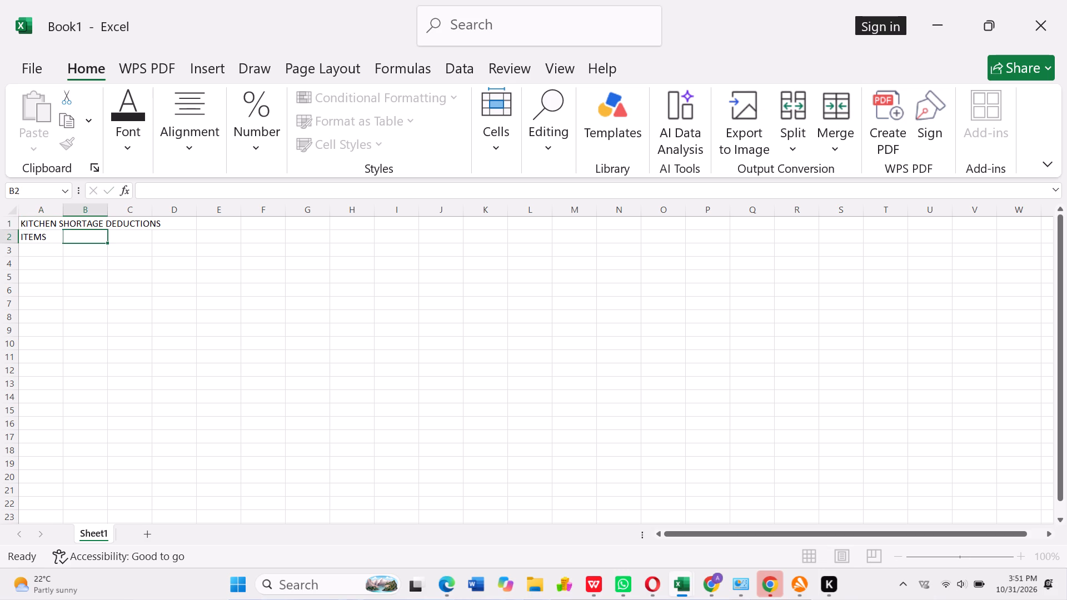
type("QUAN")
type("TITY")
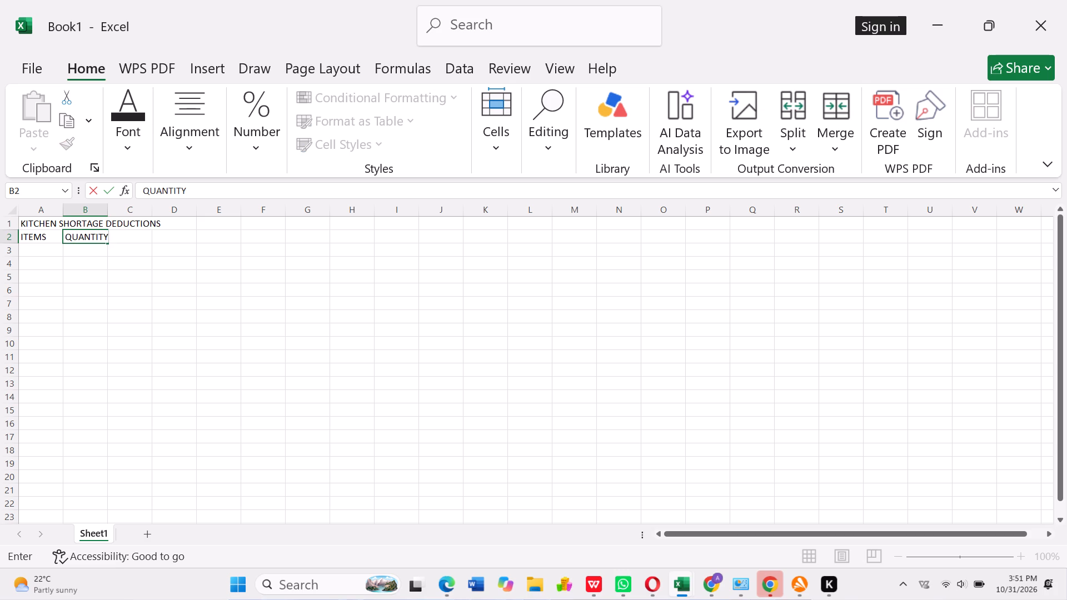
left_click(132, 237)
Widen column B slightly so that the QUANTITY heading fits inside it.
left_click(110, 213)
left_click_drag(107, 211, 117, 216)
Enter the column heading PURCHASE PRICE in cell C2.
left_click(129, 241)
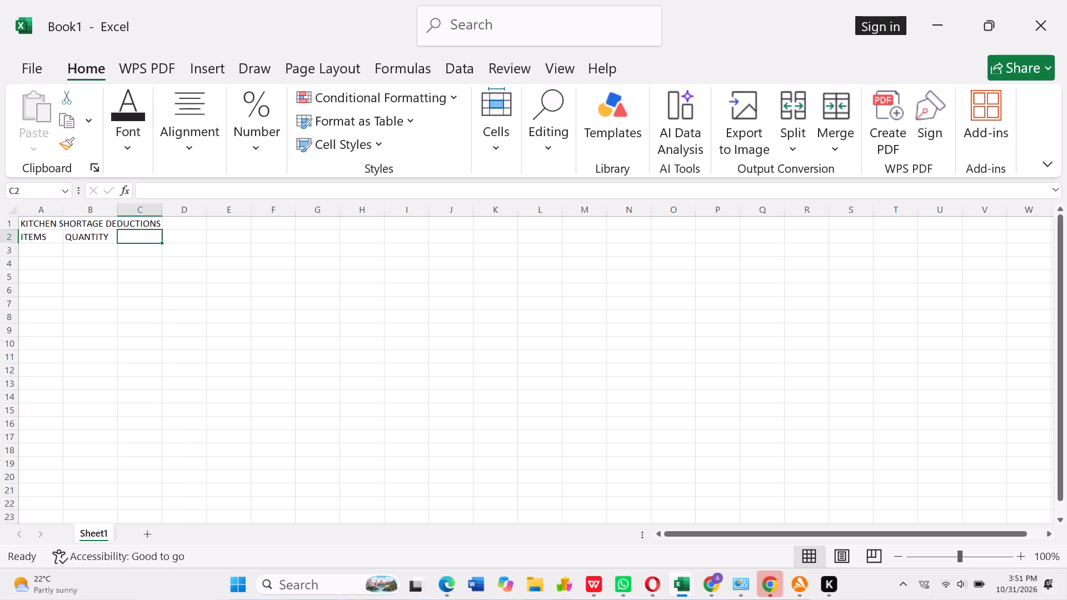
left_click_drag(27, 227, 138, 227)
left_click(139, 239)
key("p")
type("URC")
type("HASE")
key("space")
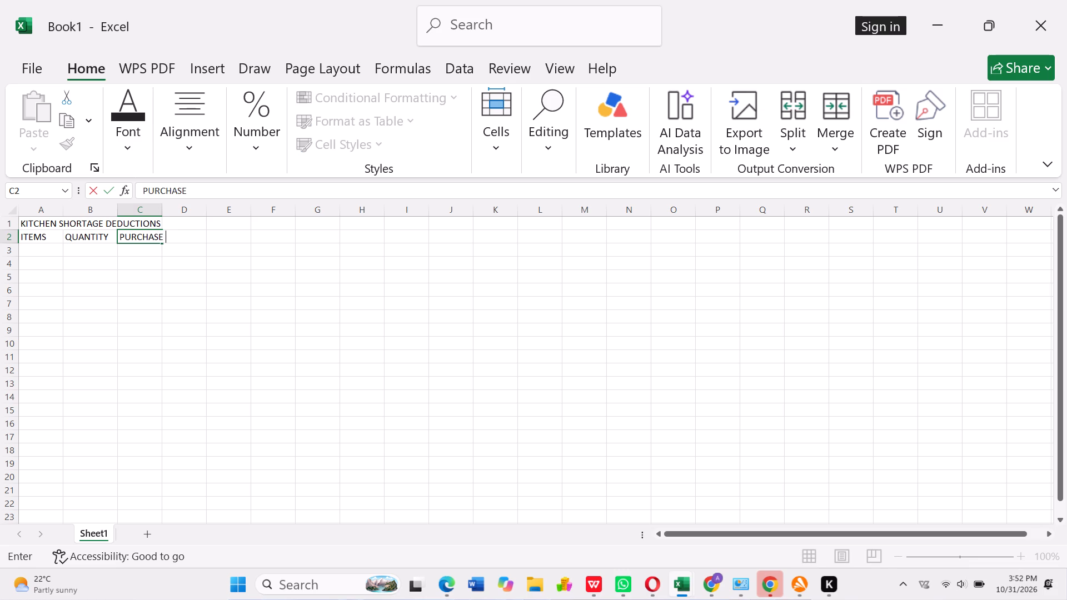
type("PRICE")
Widen column C so that the PURCHASE PRICE heading fits with room to spare.
left_click(161, 210)
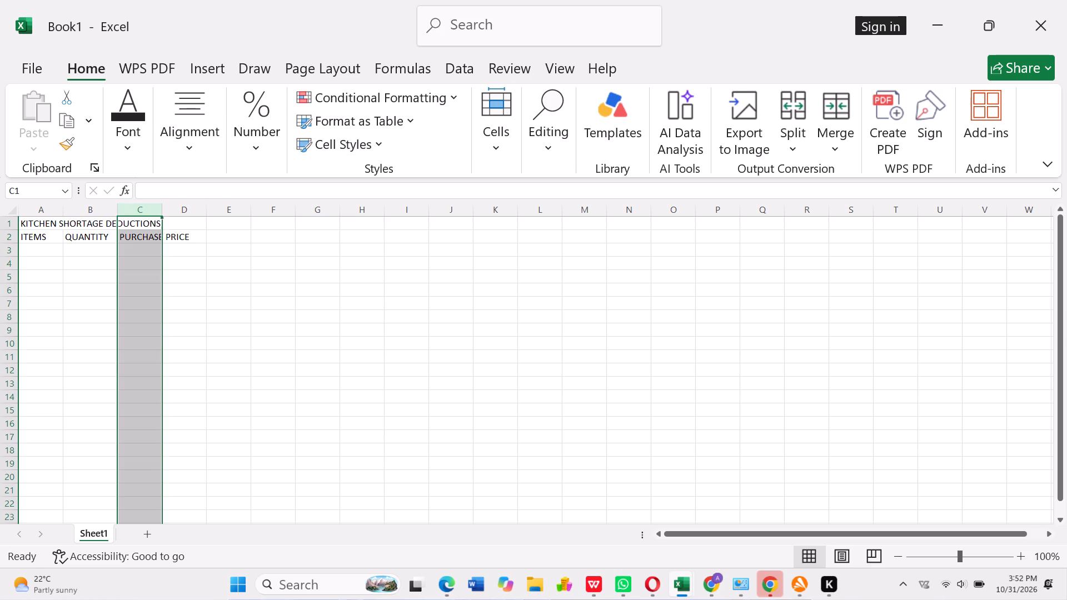
left_click_drag(161, 209, 166, 219)
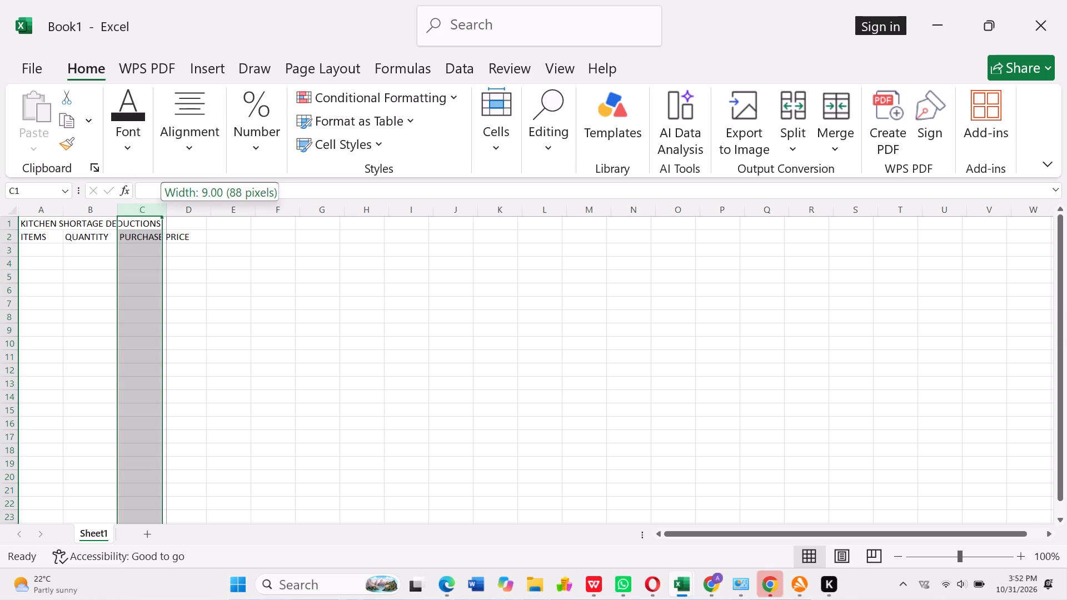
left_click_drag(166, 219, 221, 213)
left_click(202, 233)
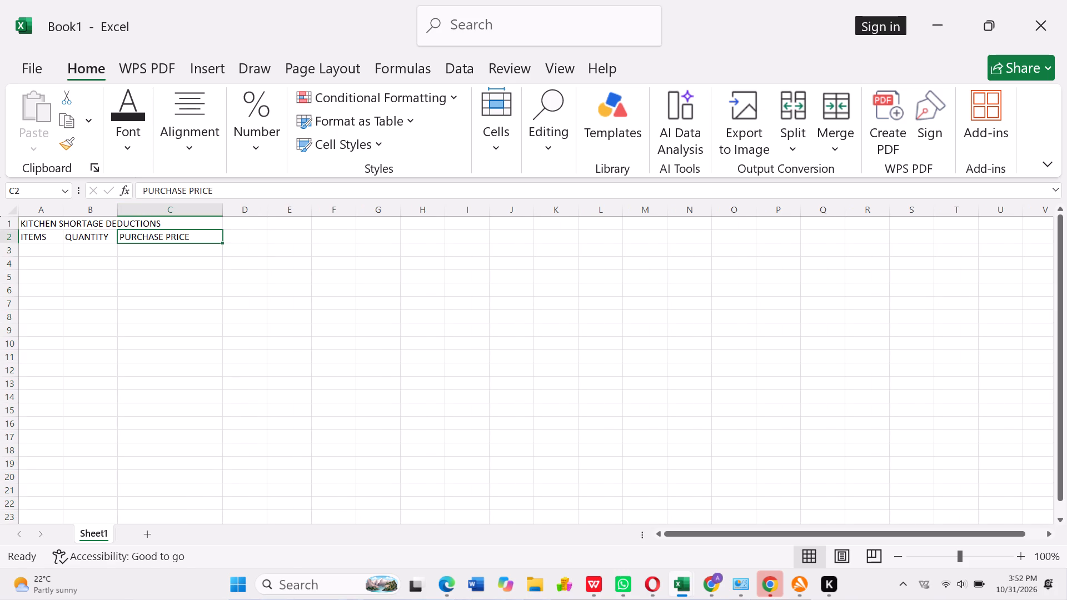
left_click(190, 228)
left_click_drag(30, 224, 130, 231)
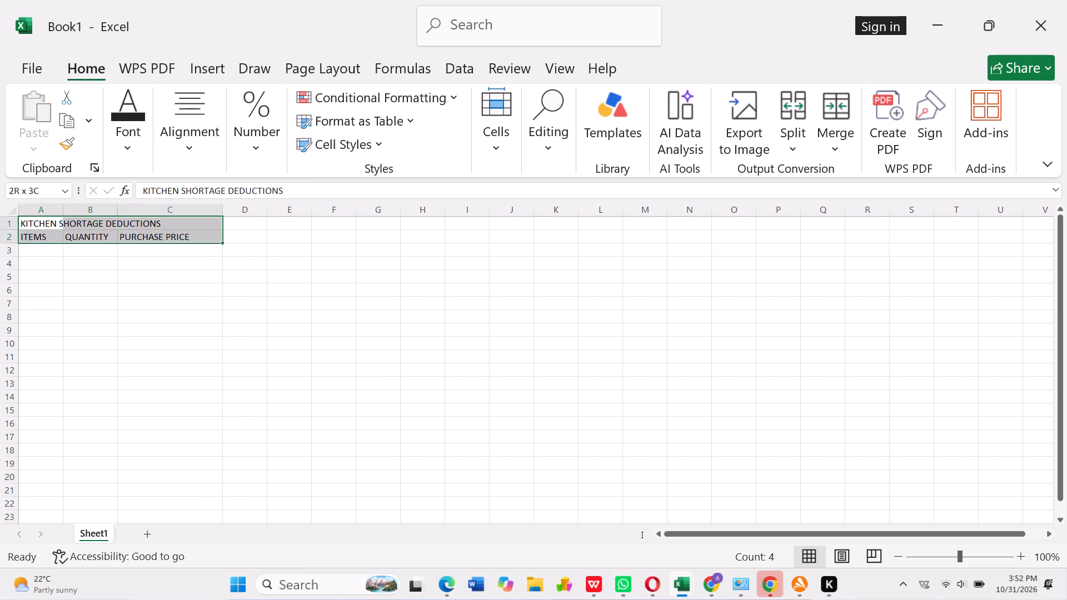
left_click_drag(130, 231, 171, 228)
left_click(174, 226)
Enter the column heading TOTAL in cell D2.
left_click(229, 239)
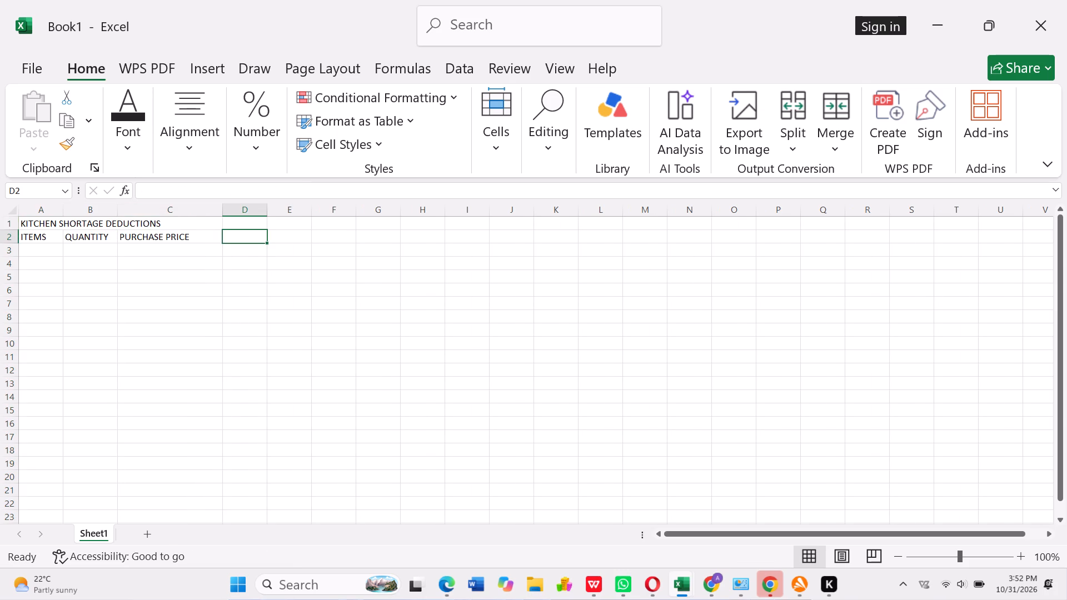
type("TOTAL")
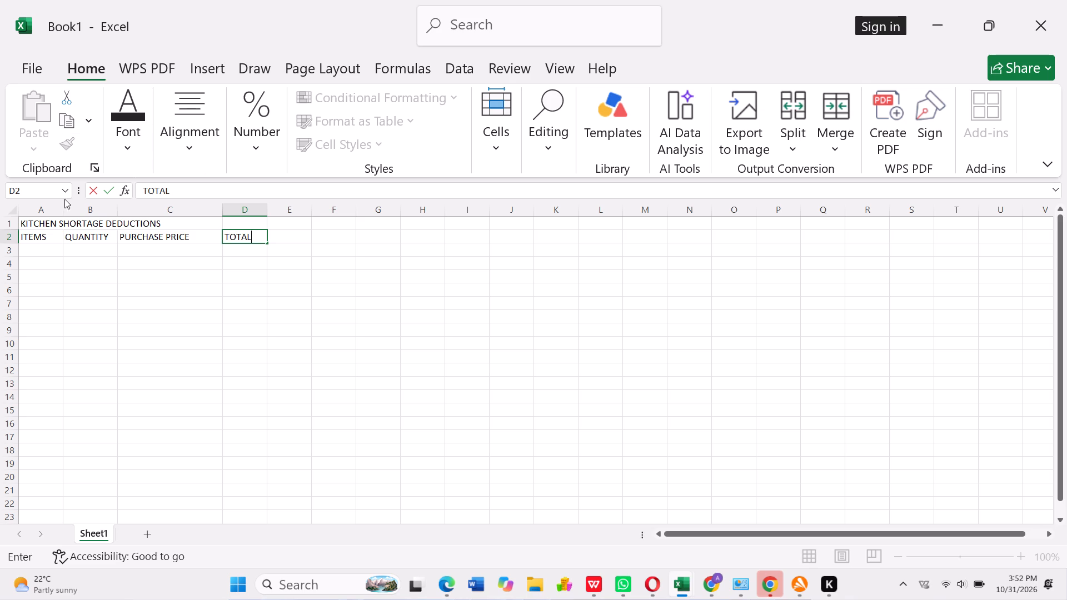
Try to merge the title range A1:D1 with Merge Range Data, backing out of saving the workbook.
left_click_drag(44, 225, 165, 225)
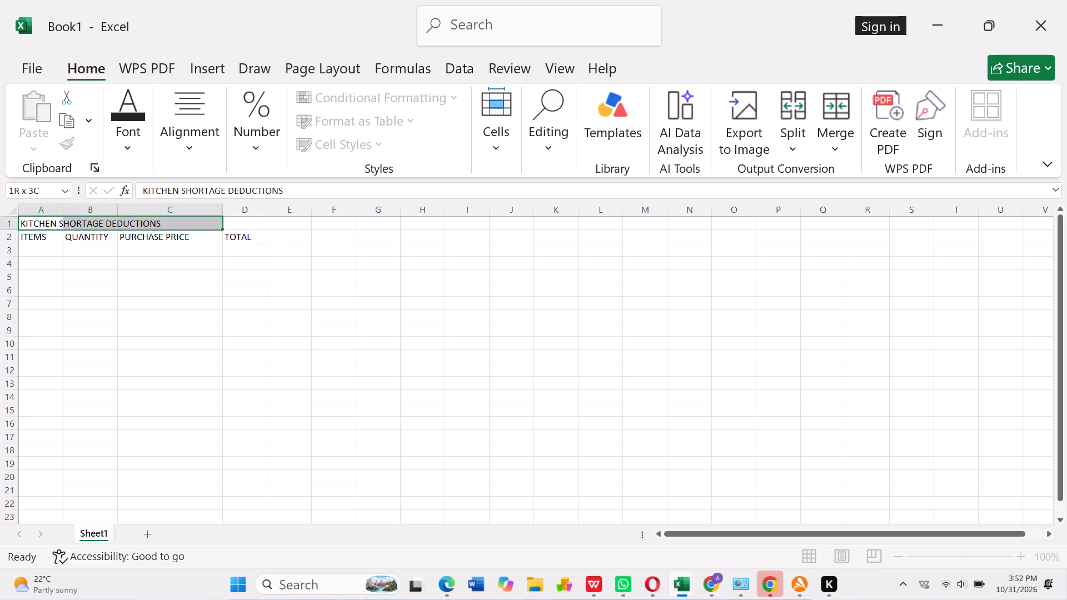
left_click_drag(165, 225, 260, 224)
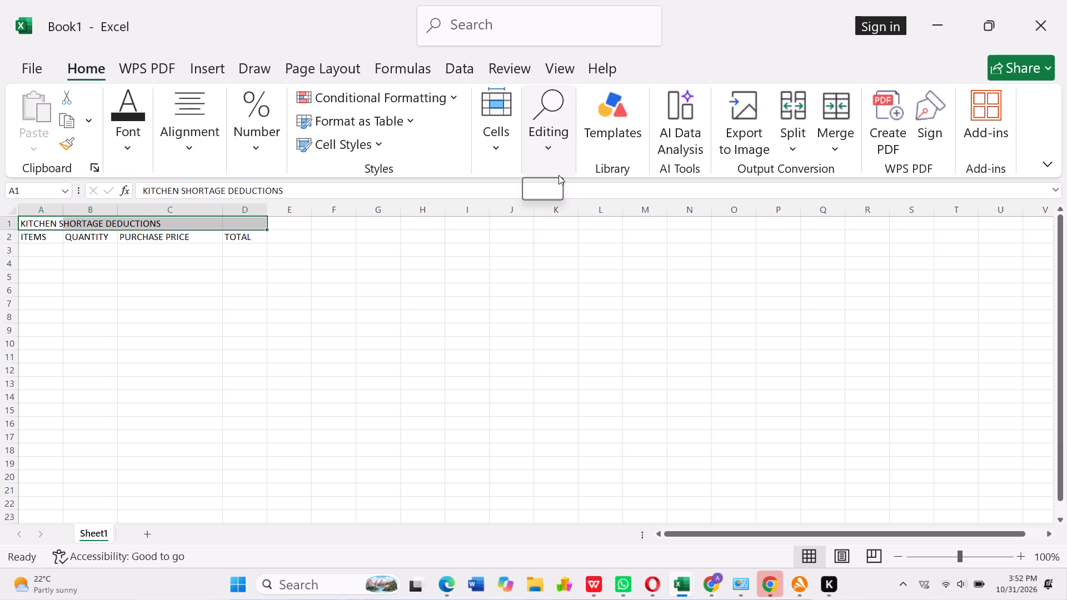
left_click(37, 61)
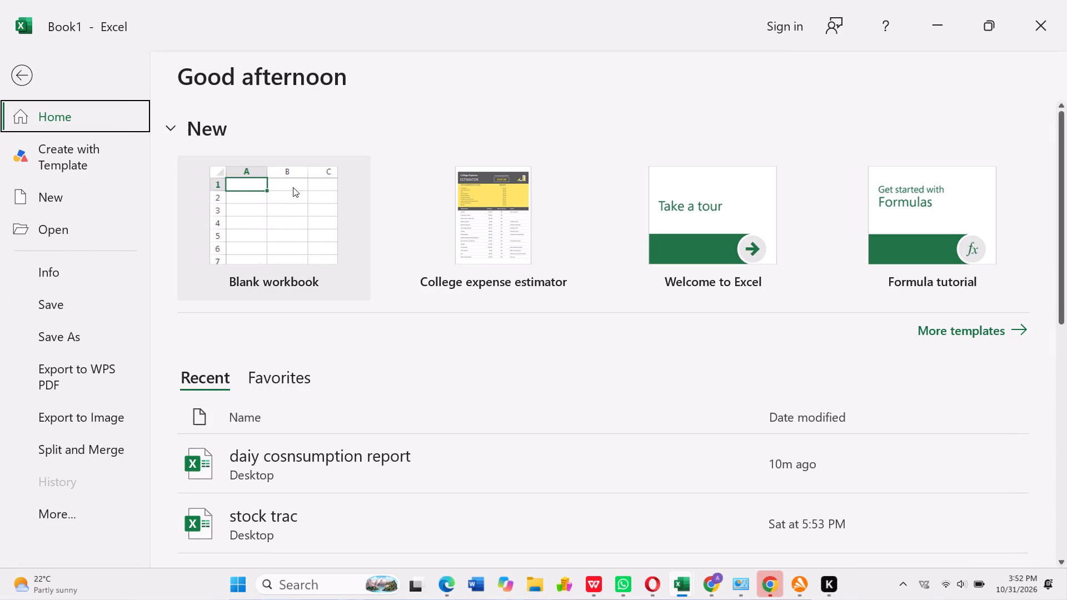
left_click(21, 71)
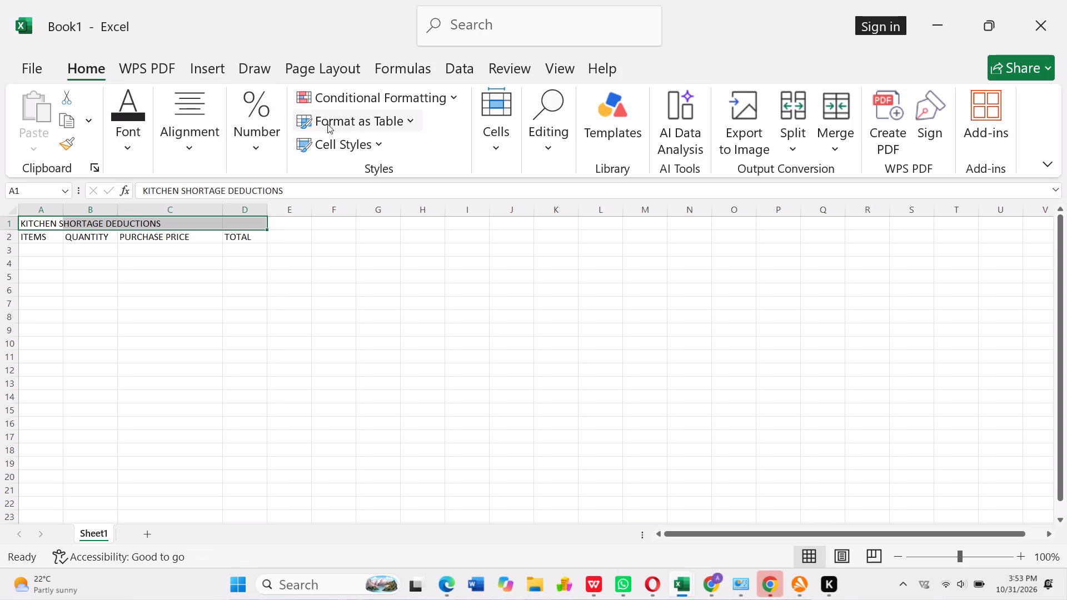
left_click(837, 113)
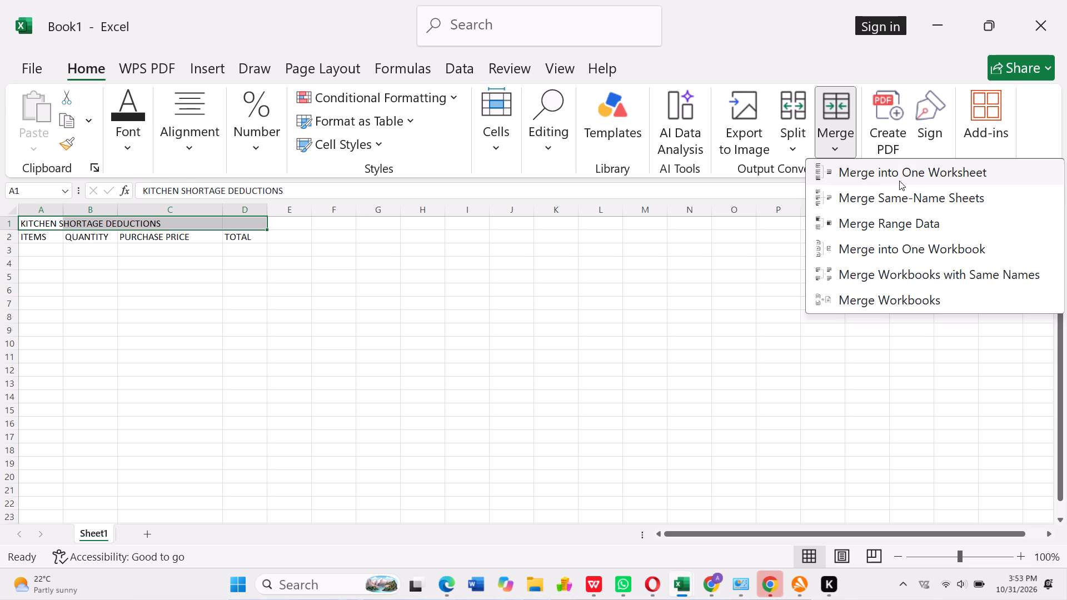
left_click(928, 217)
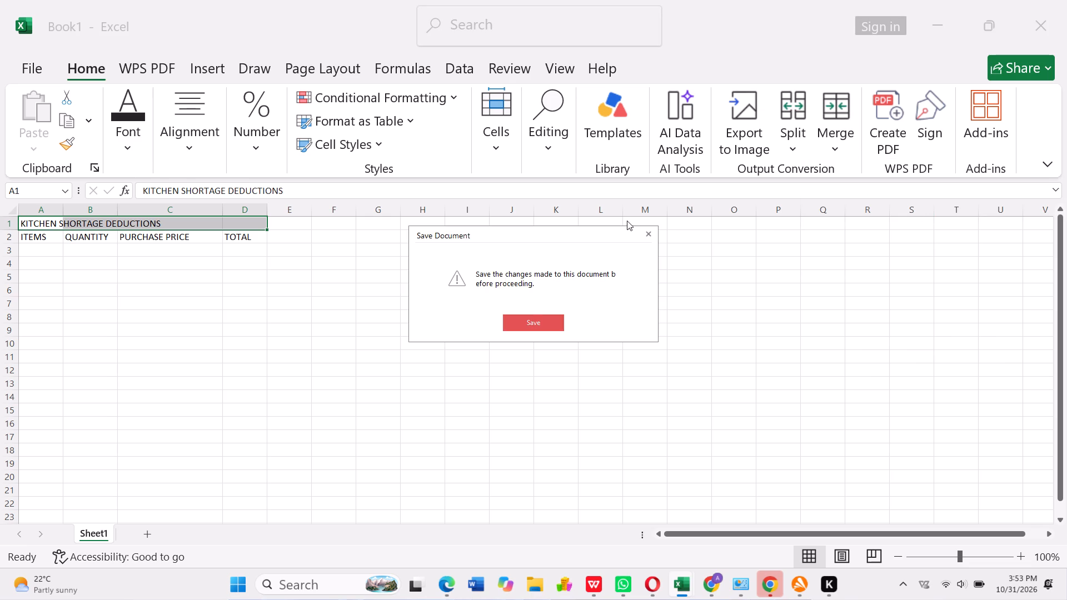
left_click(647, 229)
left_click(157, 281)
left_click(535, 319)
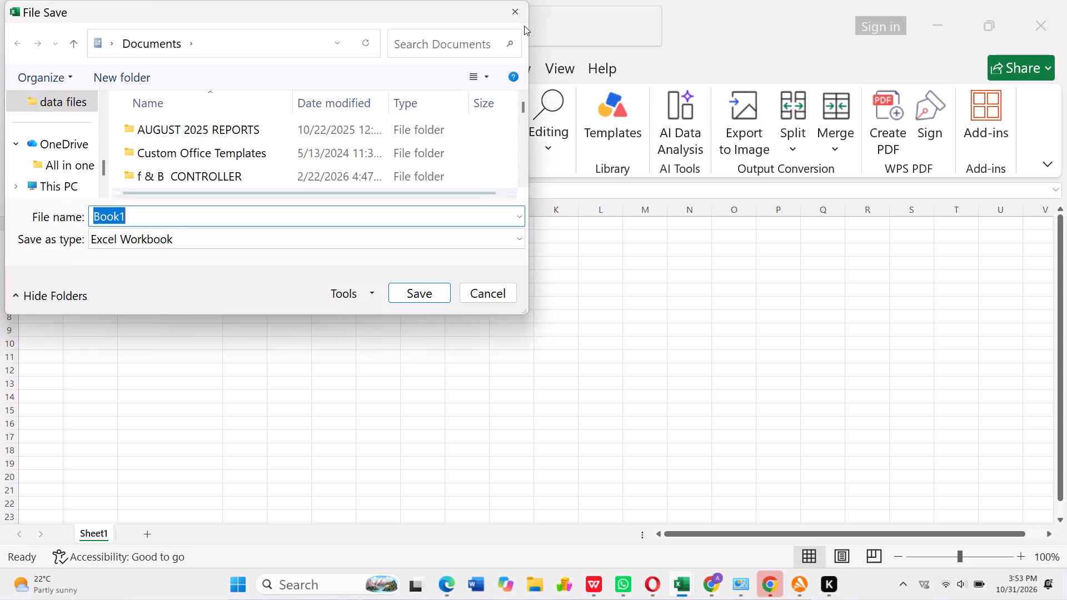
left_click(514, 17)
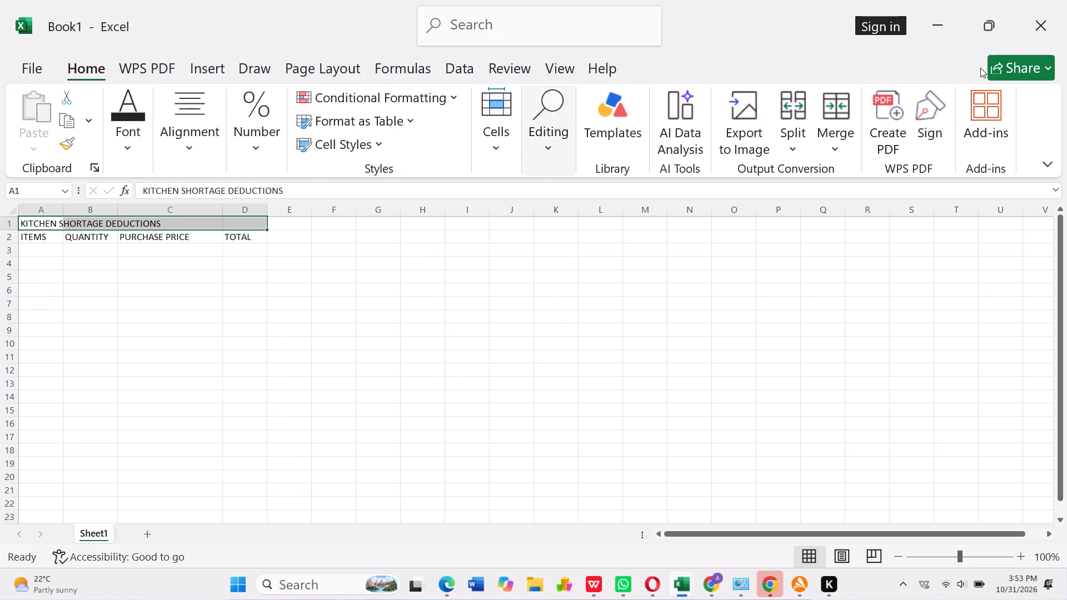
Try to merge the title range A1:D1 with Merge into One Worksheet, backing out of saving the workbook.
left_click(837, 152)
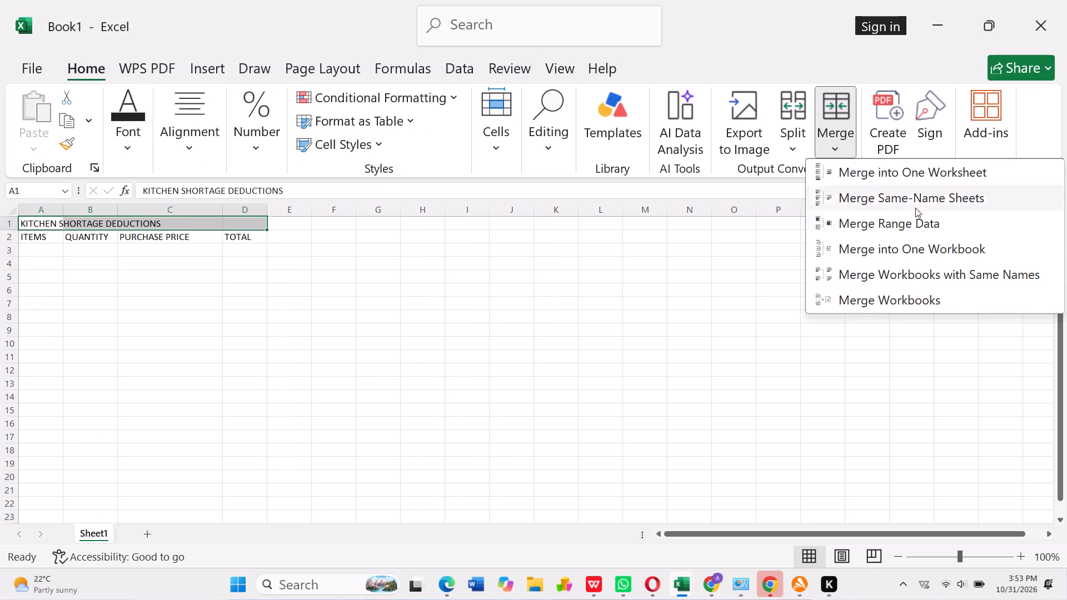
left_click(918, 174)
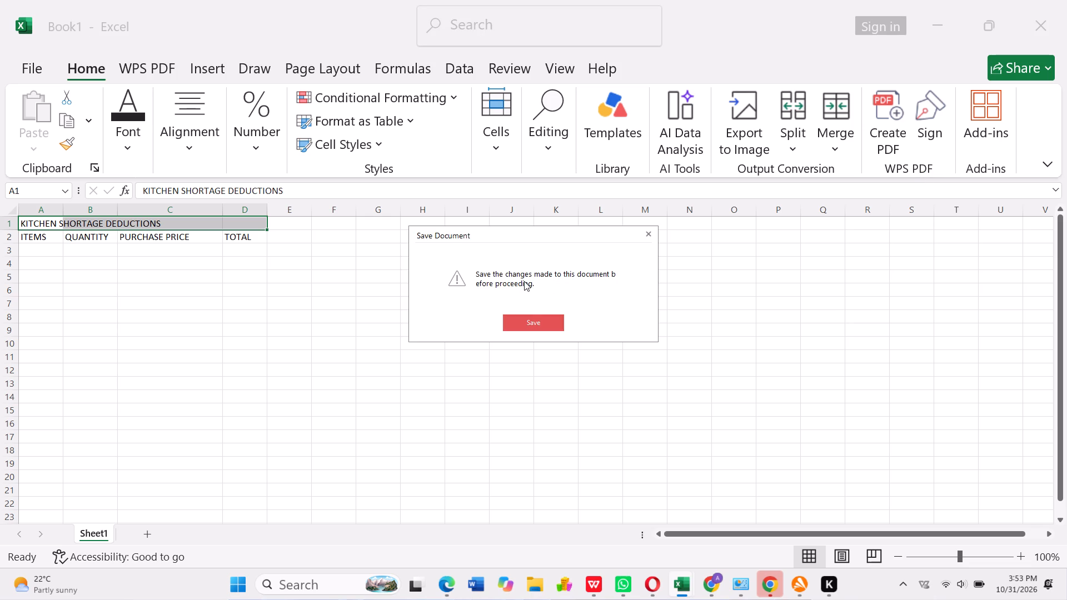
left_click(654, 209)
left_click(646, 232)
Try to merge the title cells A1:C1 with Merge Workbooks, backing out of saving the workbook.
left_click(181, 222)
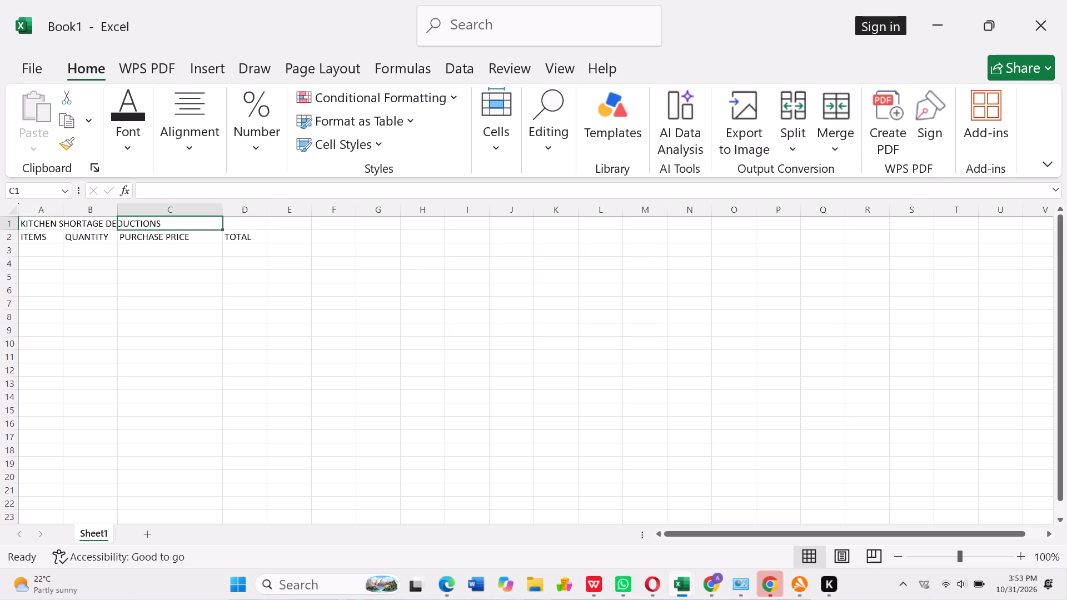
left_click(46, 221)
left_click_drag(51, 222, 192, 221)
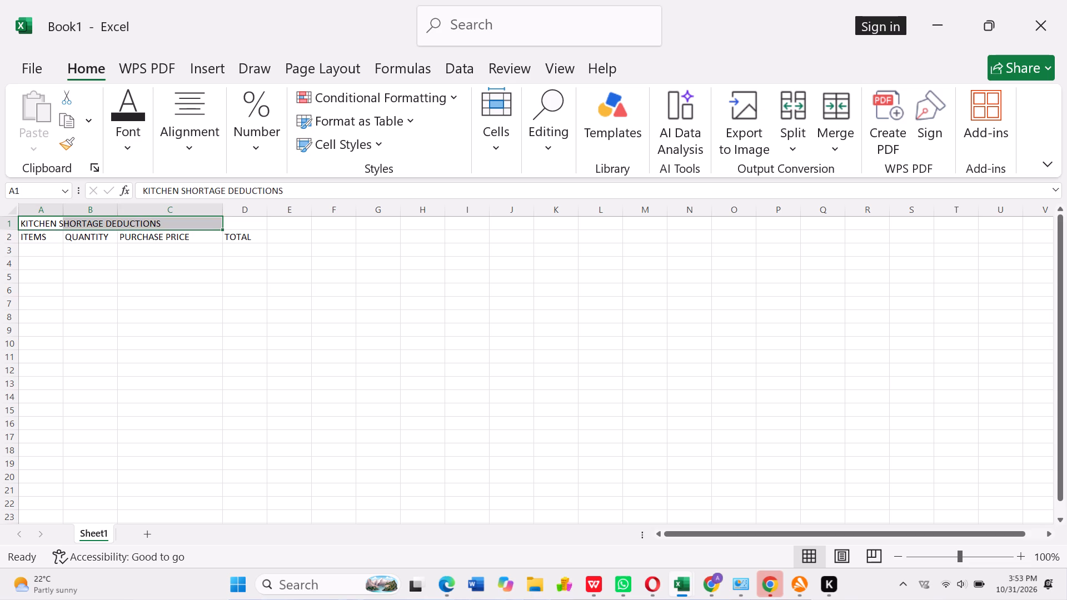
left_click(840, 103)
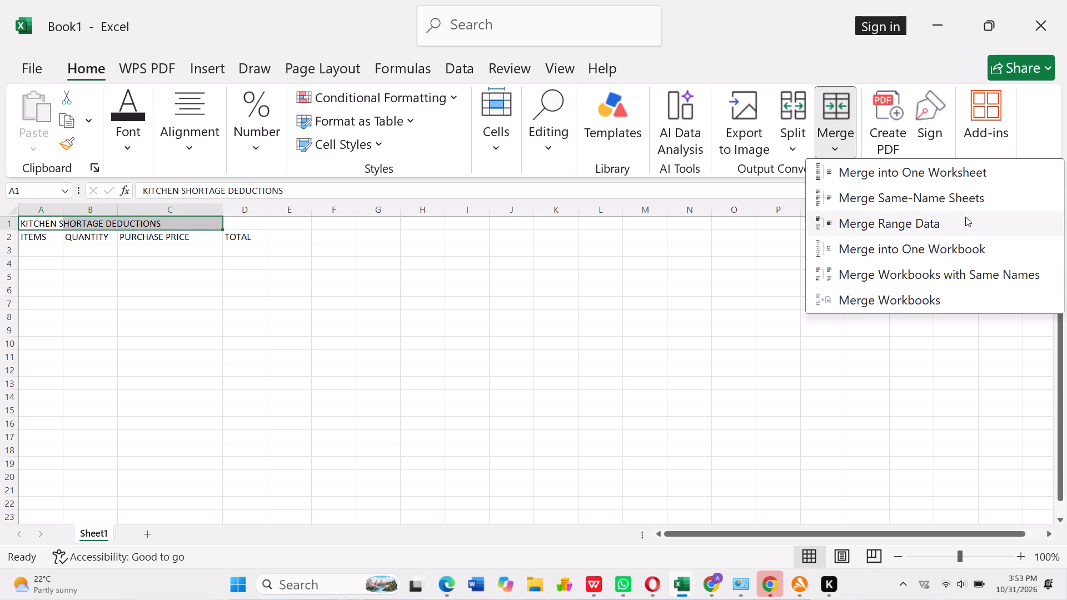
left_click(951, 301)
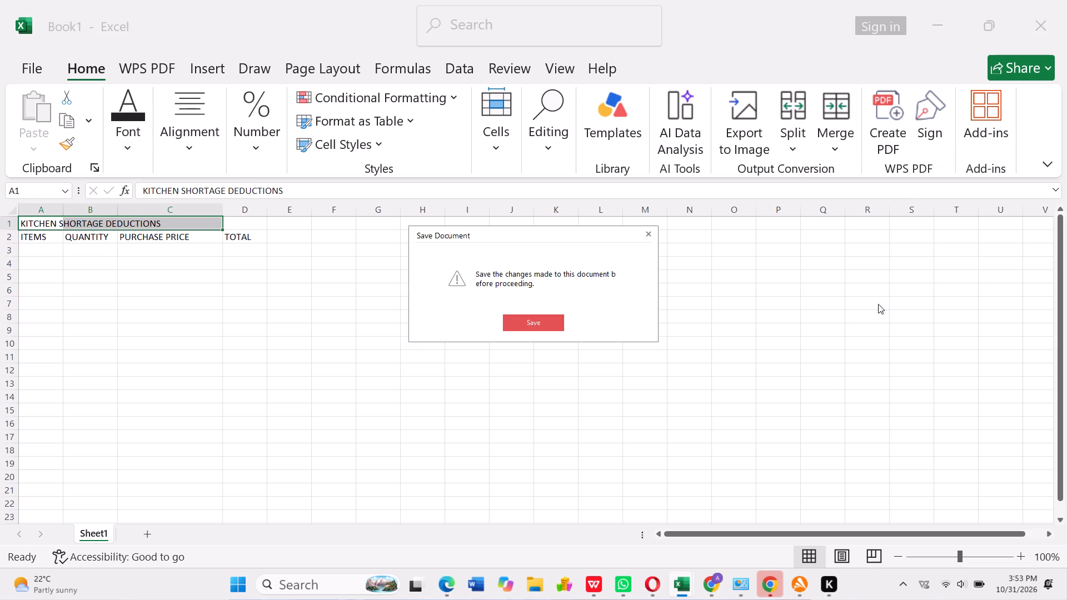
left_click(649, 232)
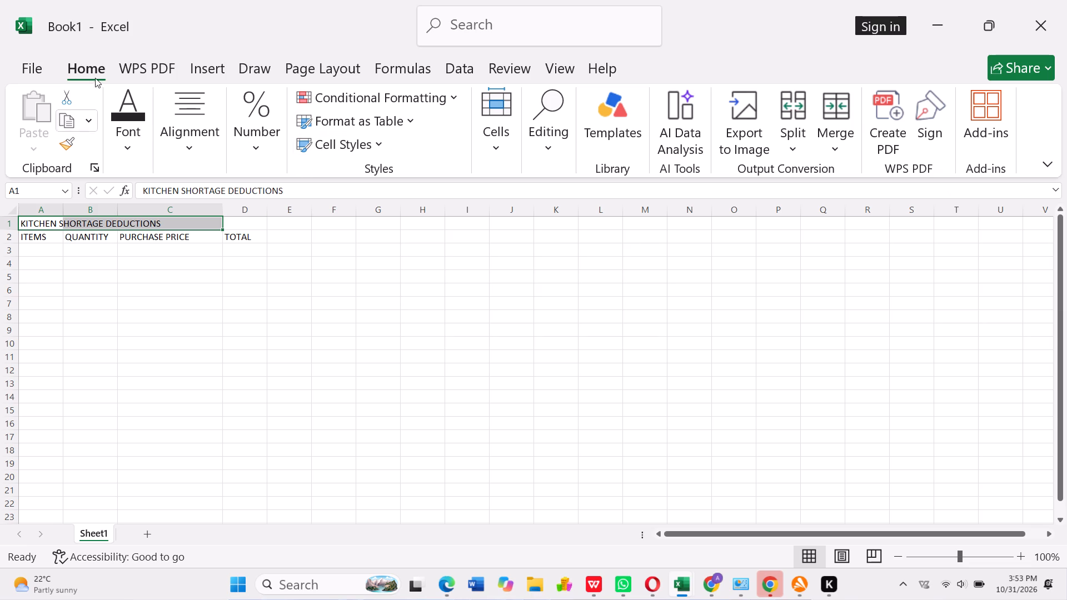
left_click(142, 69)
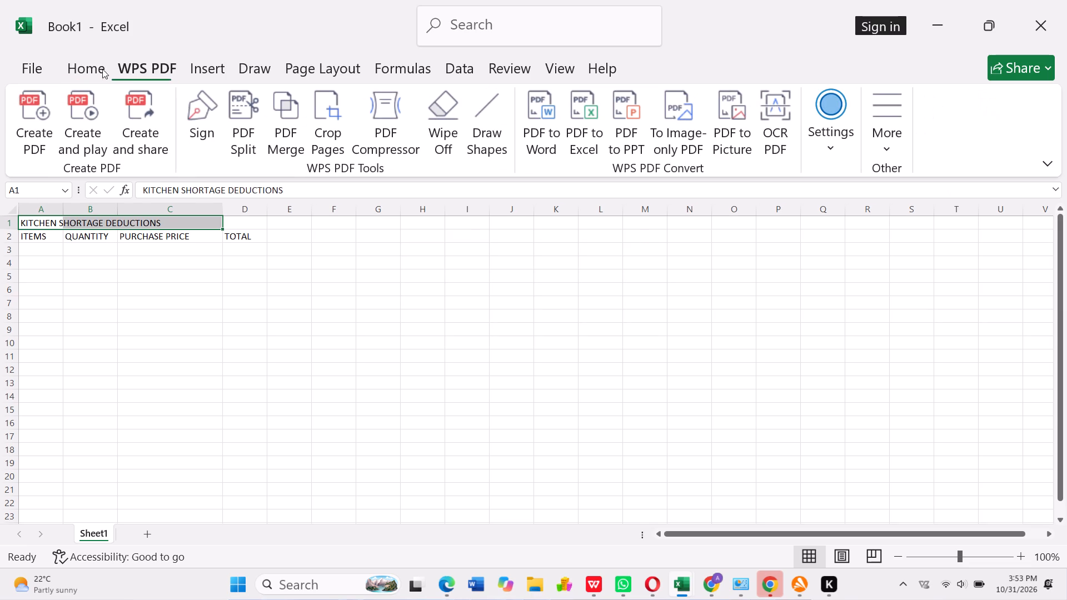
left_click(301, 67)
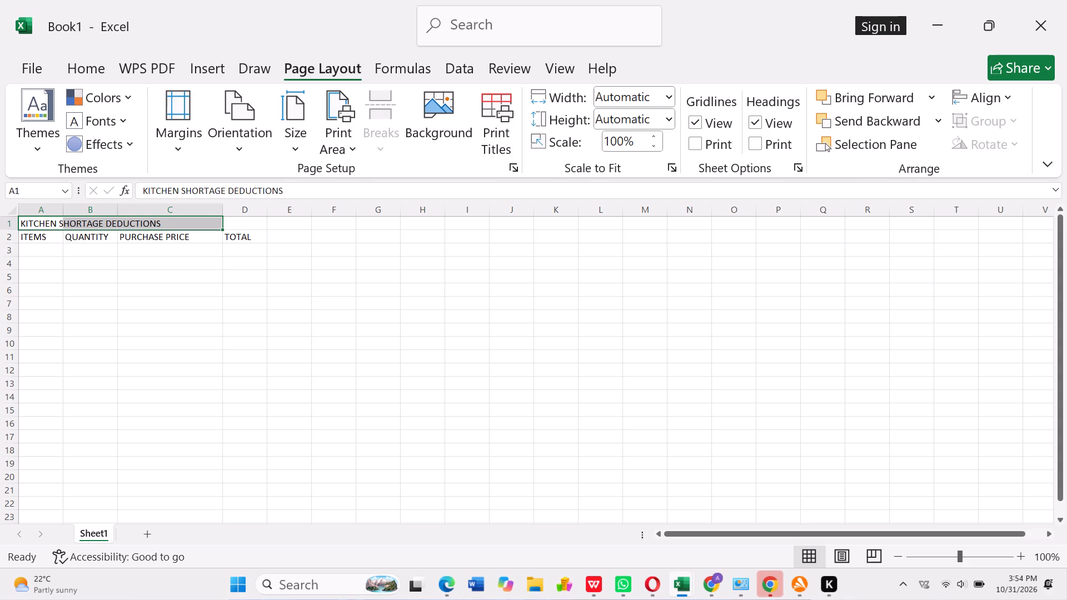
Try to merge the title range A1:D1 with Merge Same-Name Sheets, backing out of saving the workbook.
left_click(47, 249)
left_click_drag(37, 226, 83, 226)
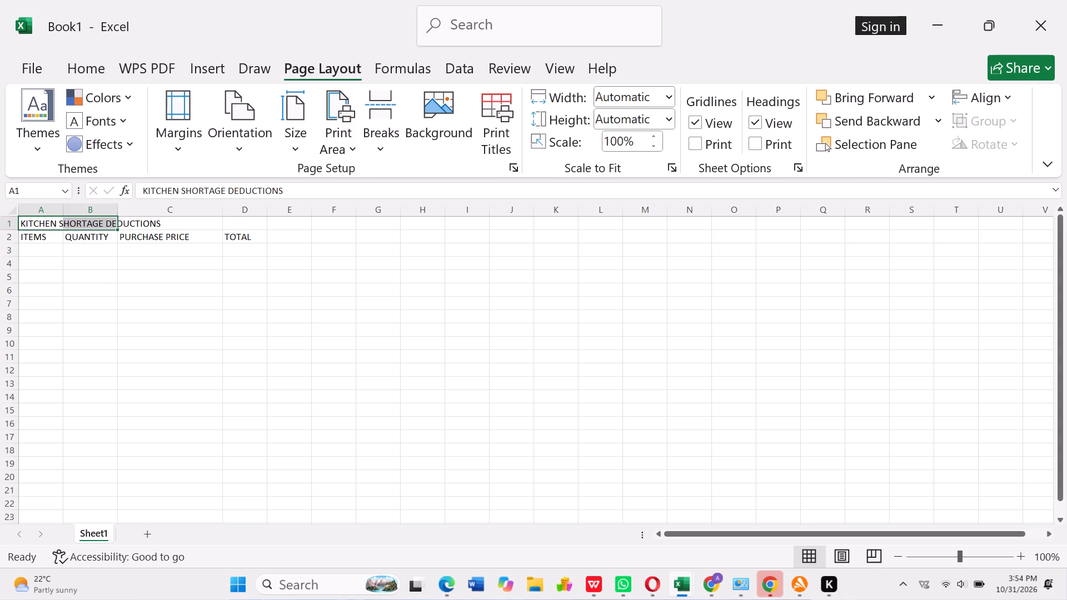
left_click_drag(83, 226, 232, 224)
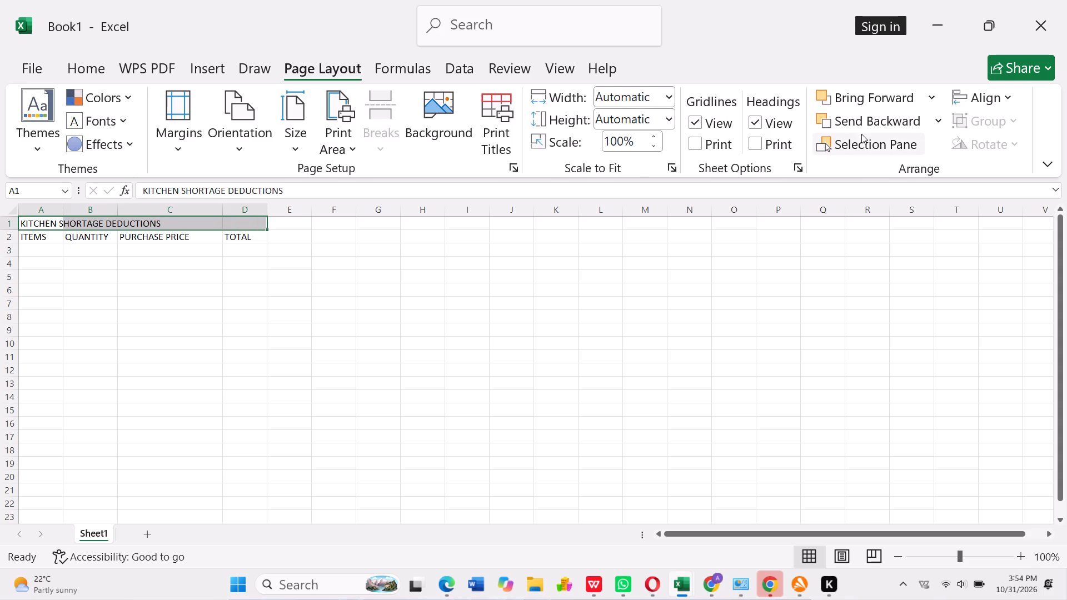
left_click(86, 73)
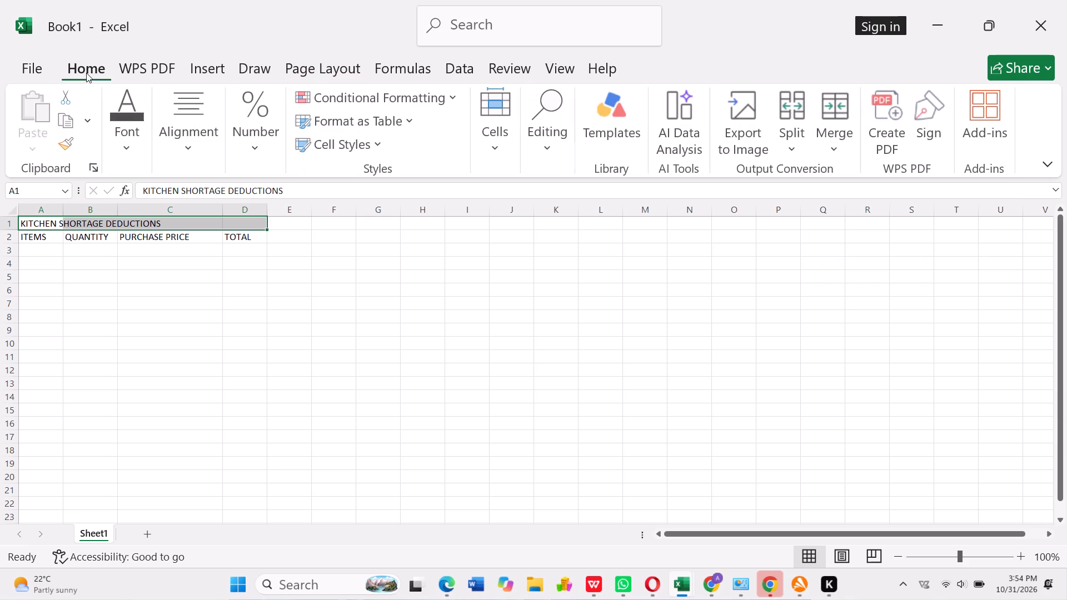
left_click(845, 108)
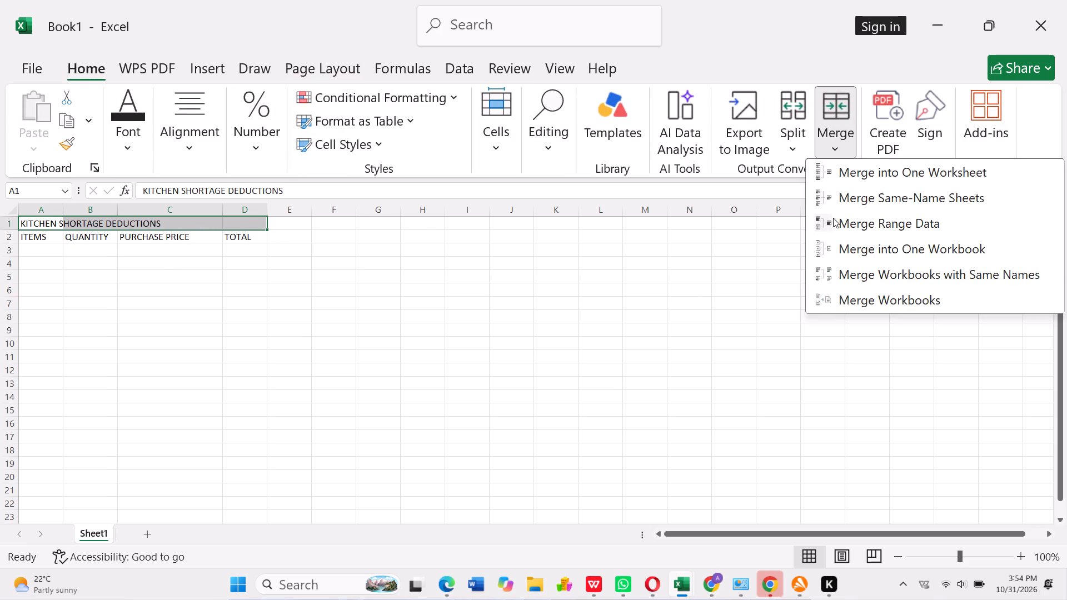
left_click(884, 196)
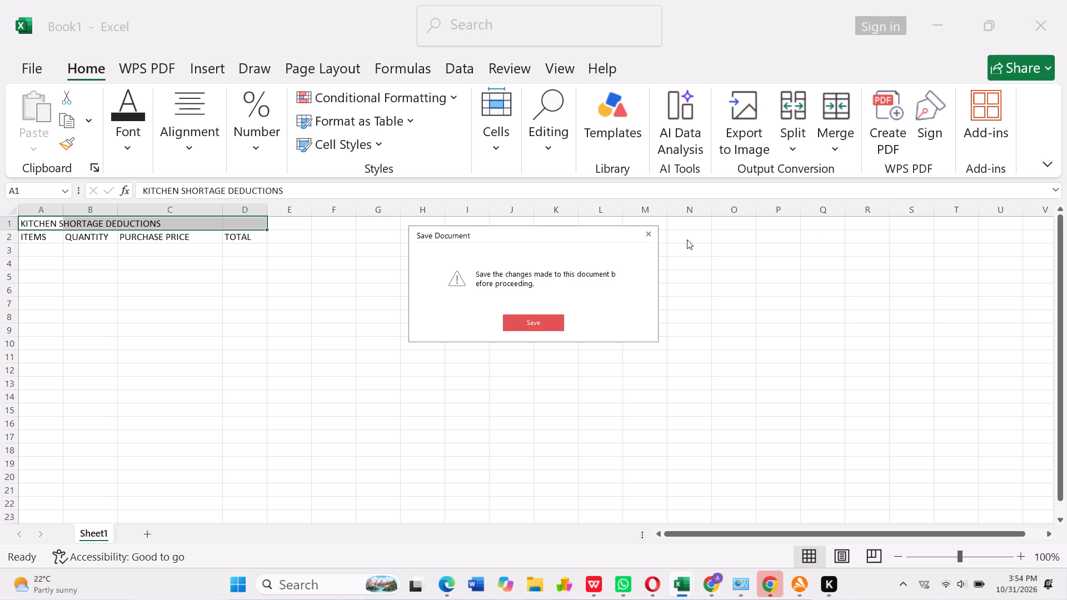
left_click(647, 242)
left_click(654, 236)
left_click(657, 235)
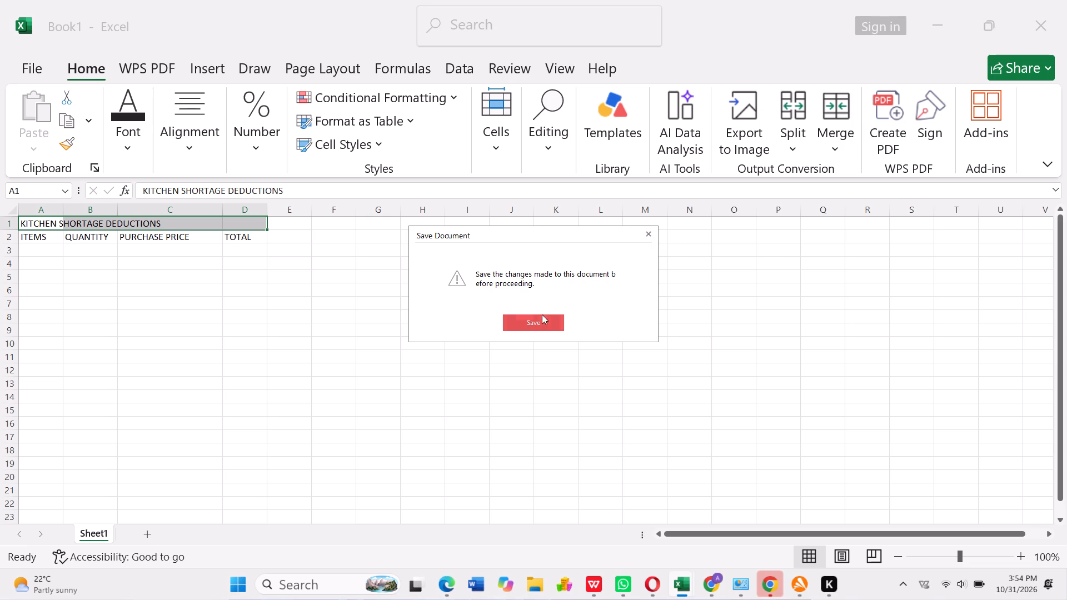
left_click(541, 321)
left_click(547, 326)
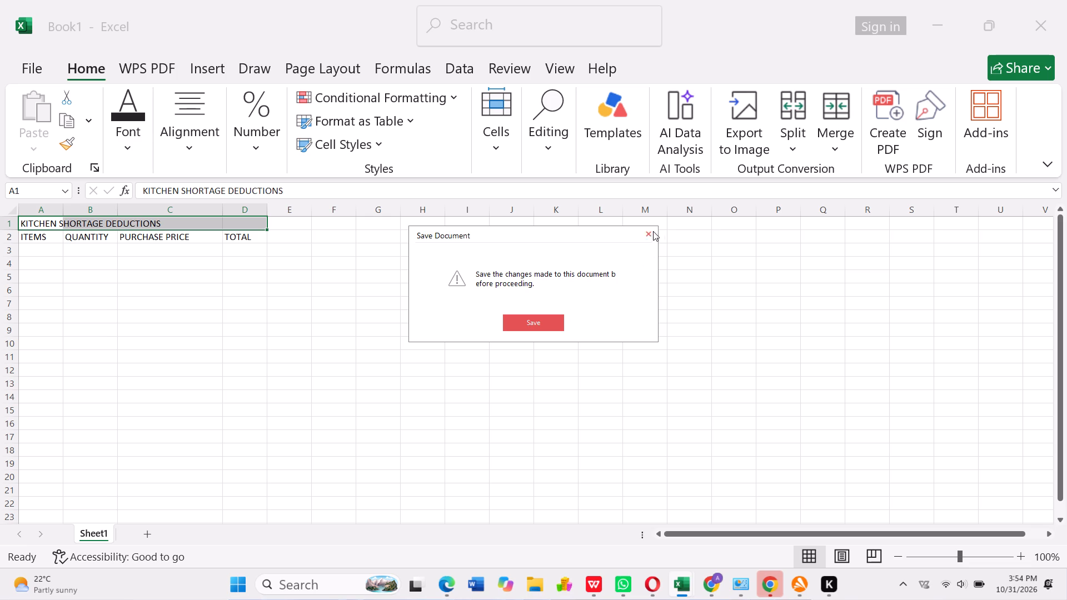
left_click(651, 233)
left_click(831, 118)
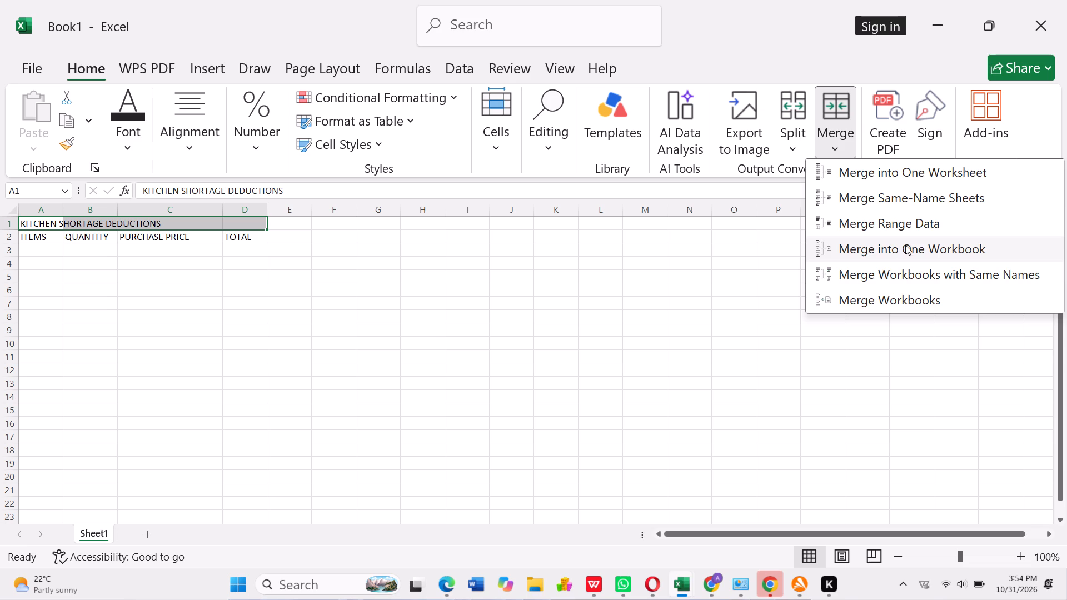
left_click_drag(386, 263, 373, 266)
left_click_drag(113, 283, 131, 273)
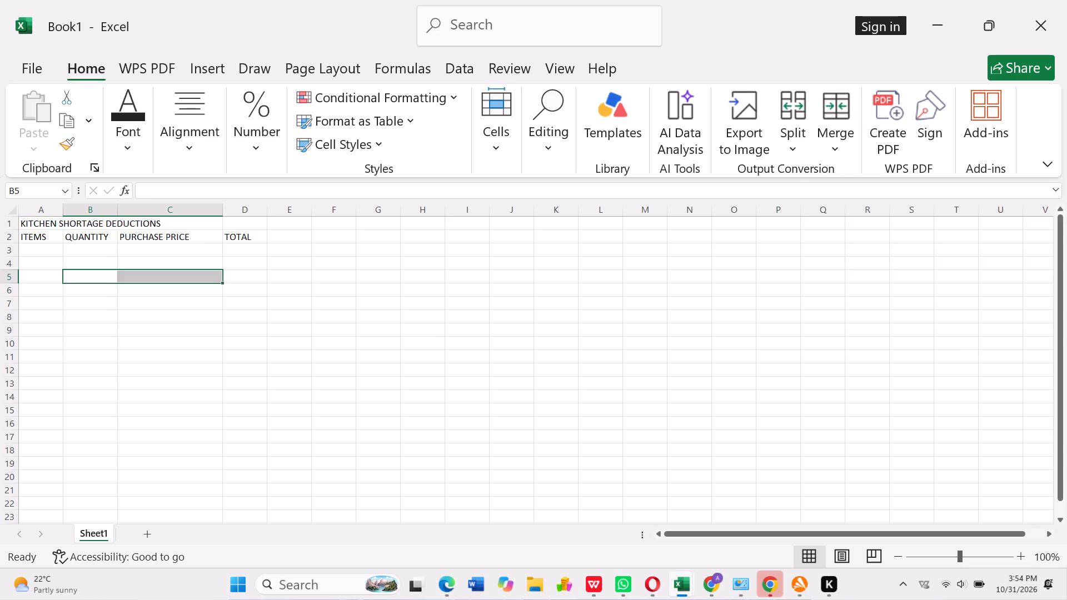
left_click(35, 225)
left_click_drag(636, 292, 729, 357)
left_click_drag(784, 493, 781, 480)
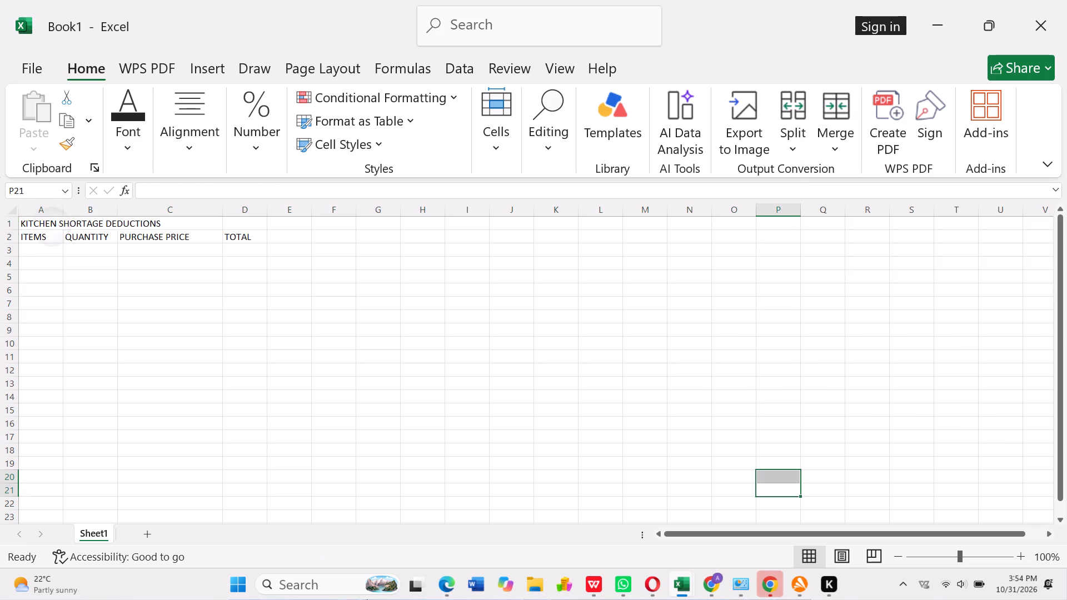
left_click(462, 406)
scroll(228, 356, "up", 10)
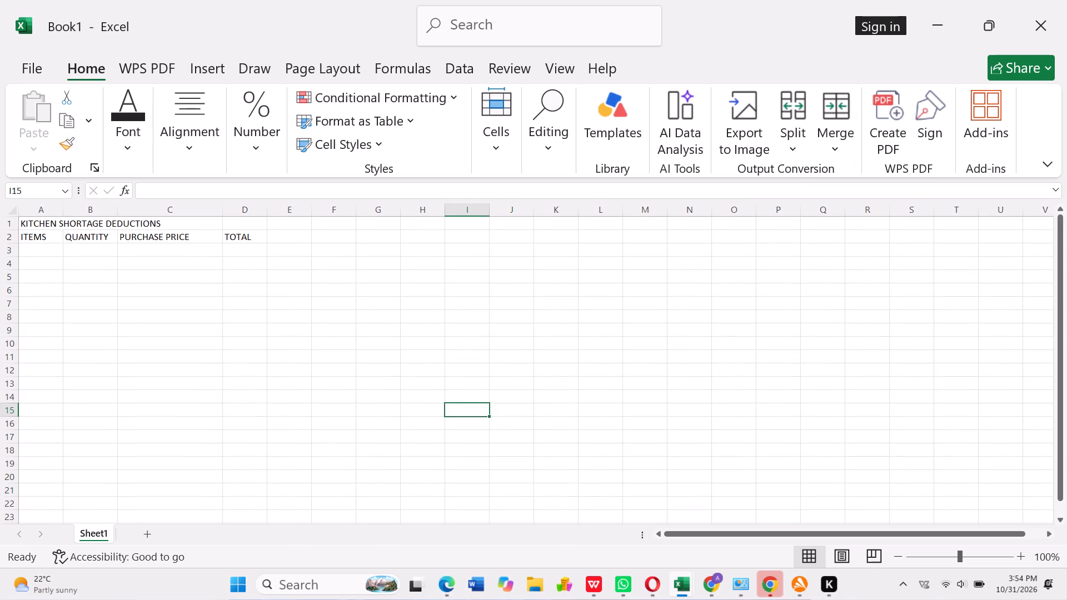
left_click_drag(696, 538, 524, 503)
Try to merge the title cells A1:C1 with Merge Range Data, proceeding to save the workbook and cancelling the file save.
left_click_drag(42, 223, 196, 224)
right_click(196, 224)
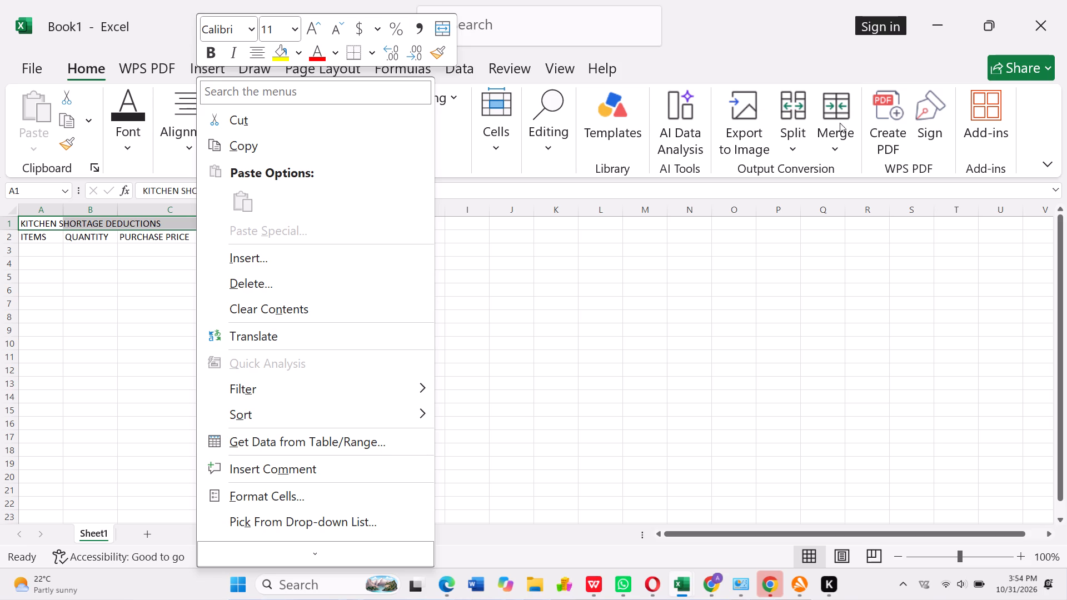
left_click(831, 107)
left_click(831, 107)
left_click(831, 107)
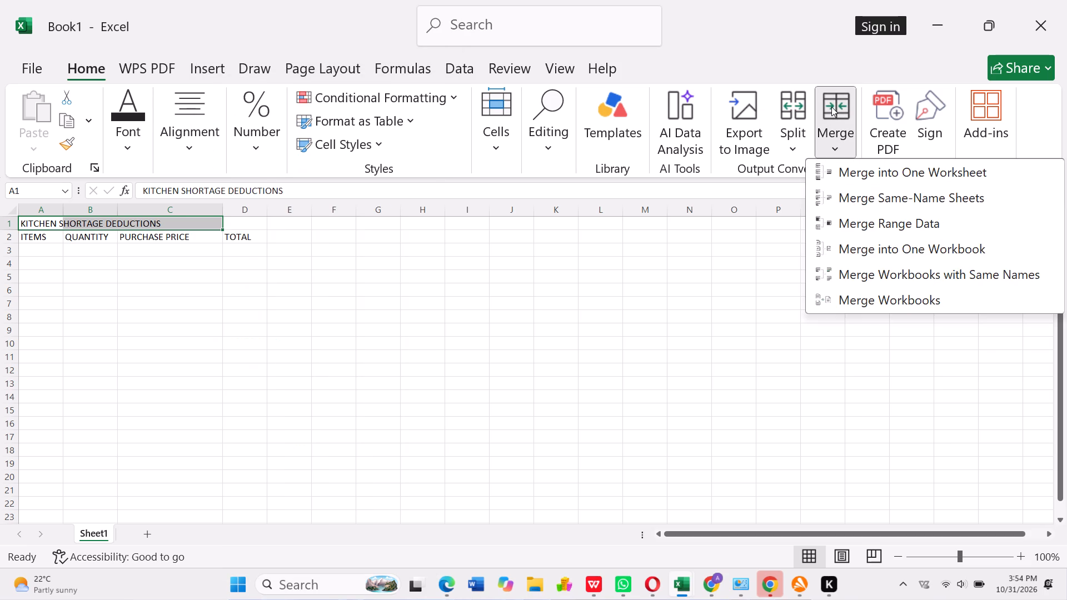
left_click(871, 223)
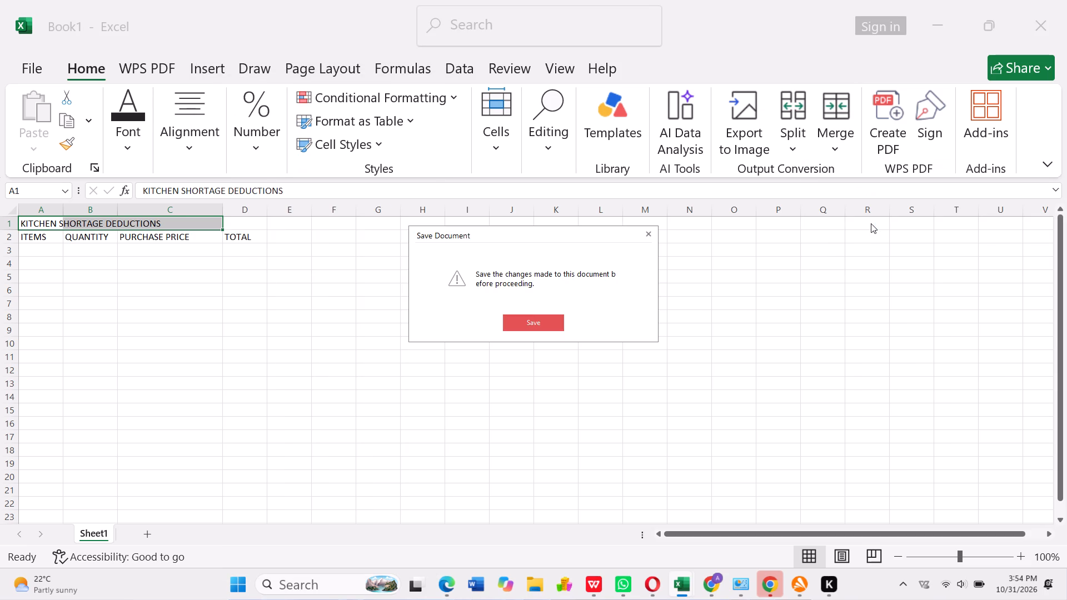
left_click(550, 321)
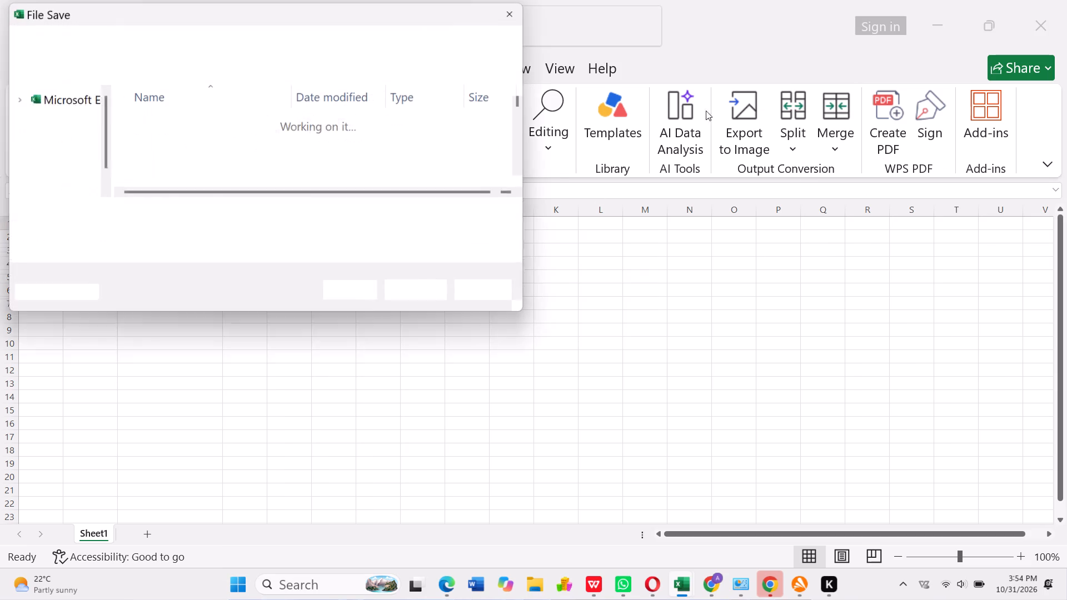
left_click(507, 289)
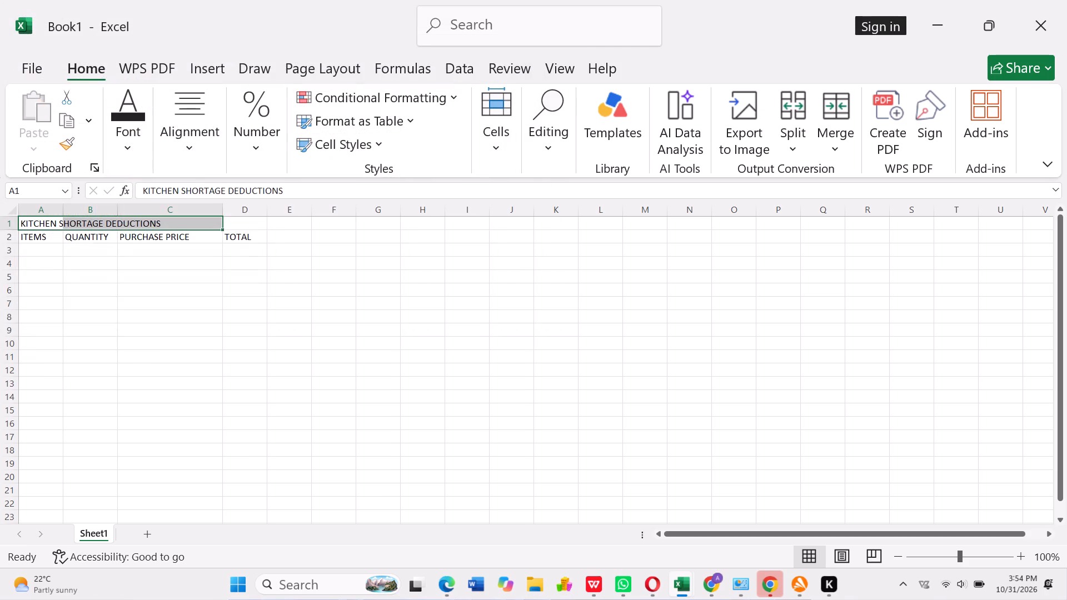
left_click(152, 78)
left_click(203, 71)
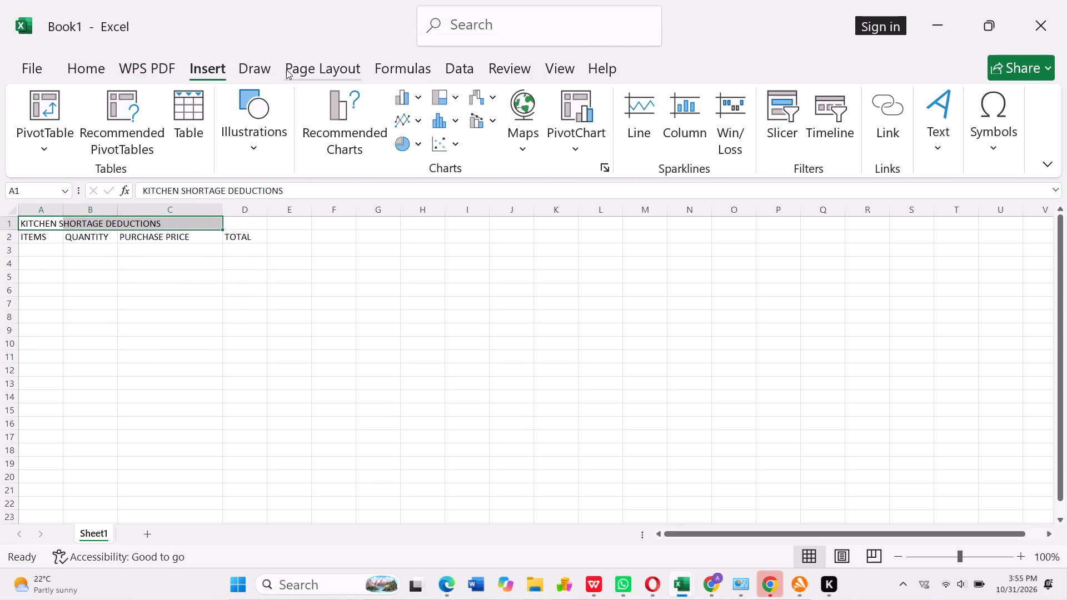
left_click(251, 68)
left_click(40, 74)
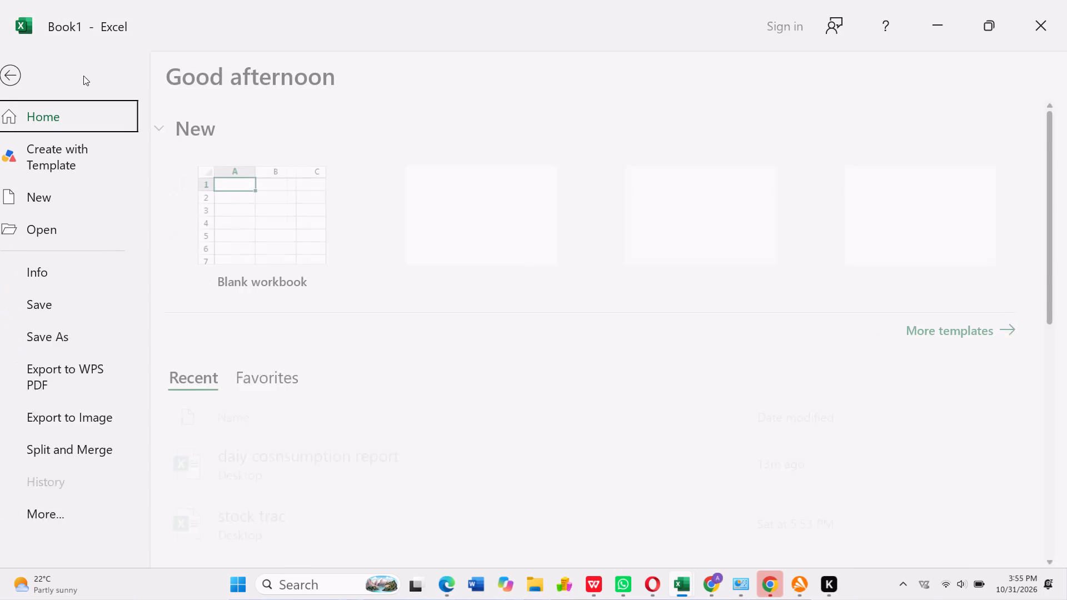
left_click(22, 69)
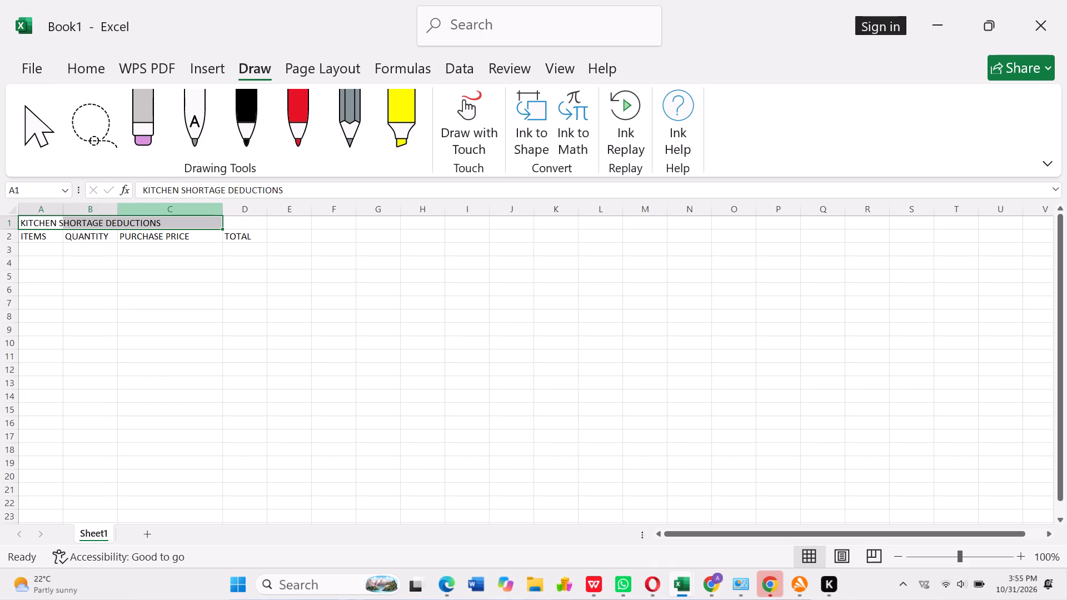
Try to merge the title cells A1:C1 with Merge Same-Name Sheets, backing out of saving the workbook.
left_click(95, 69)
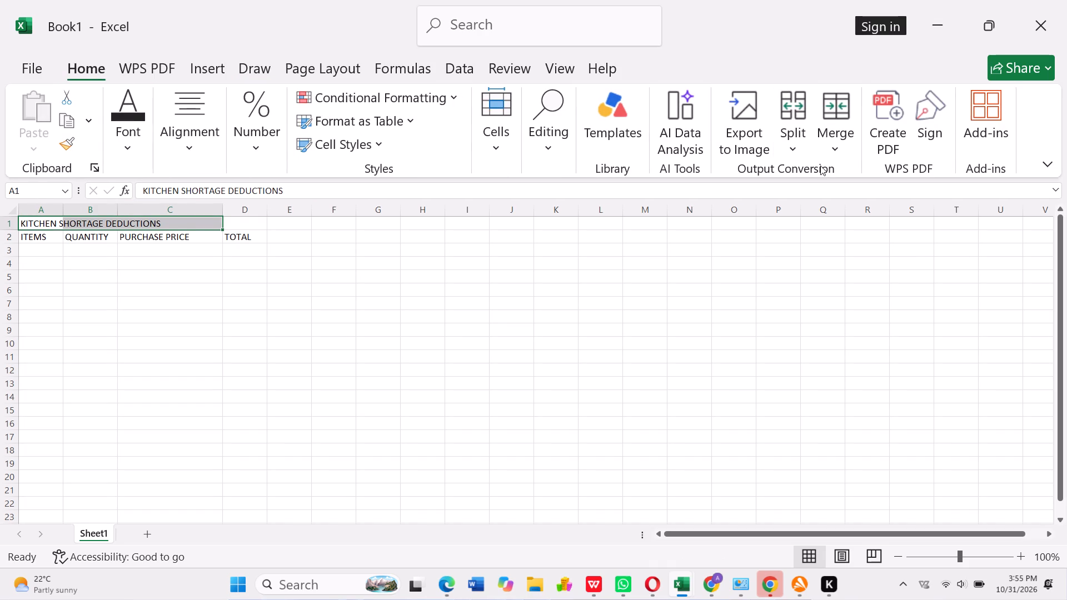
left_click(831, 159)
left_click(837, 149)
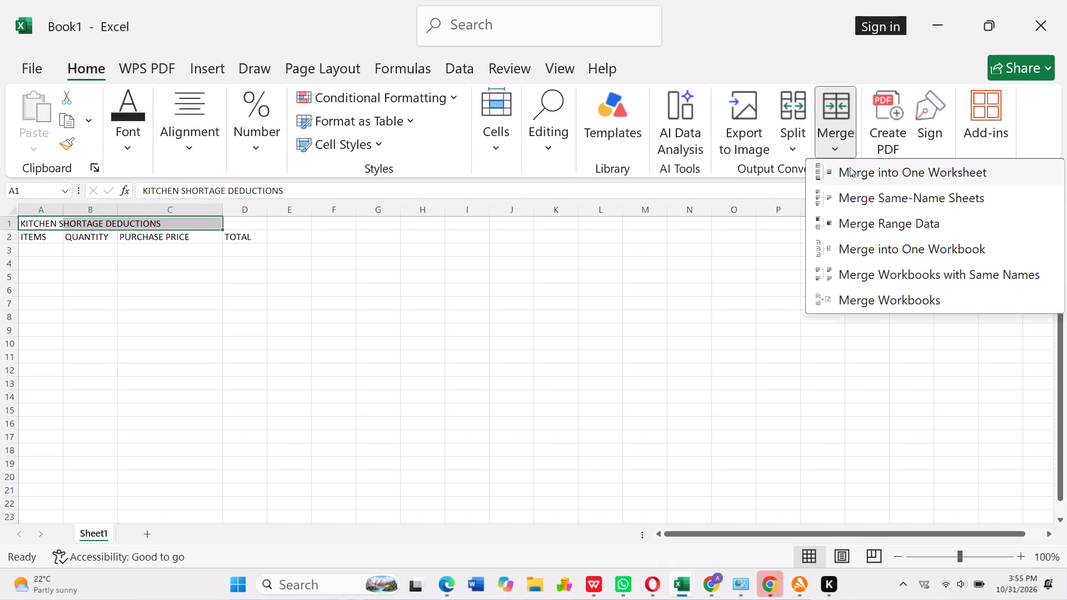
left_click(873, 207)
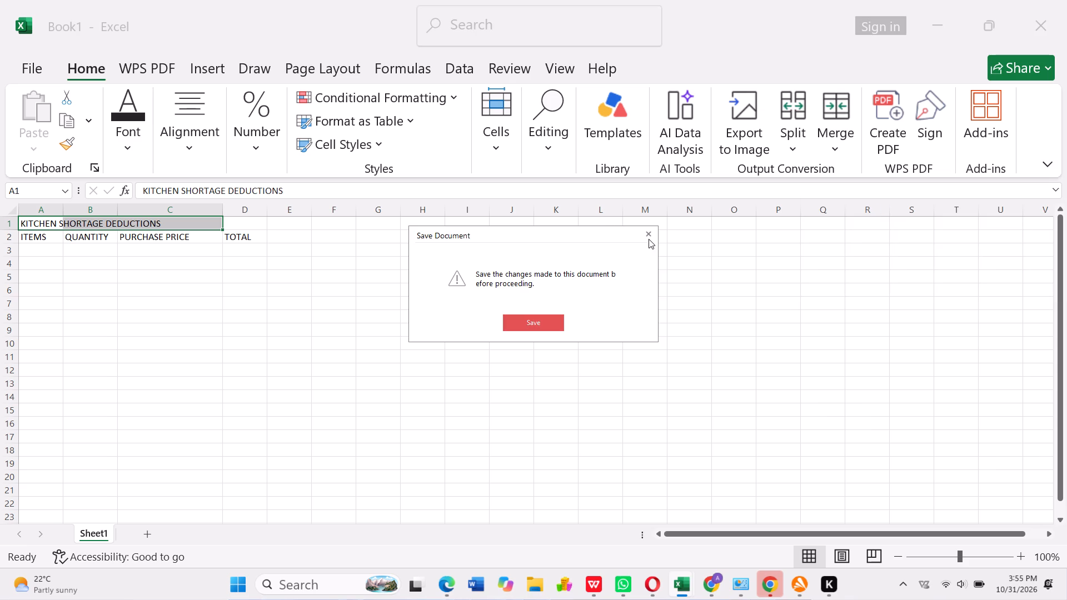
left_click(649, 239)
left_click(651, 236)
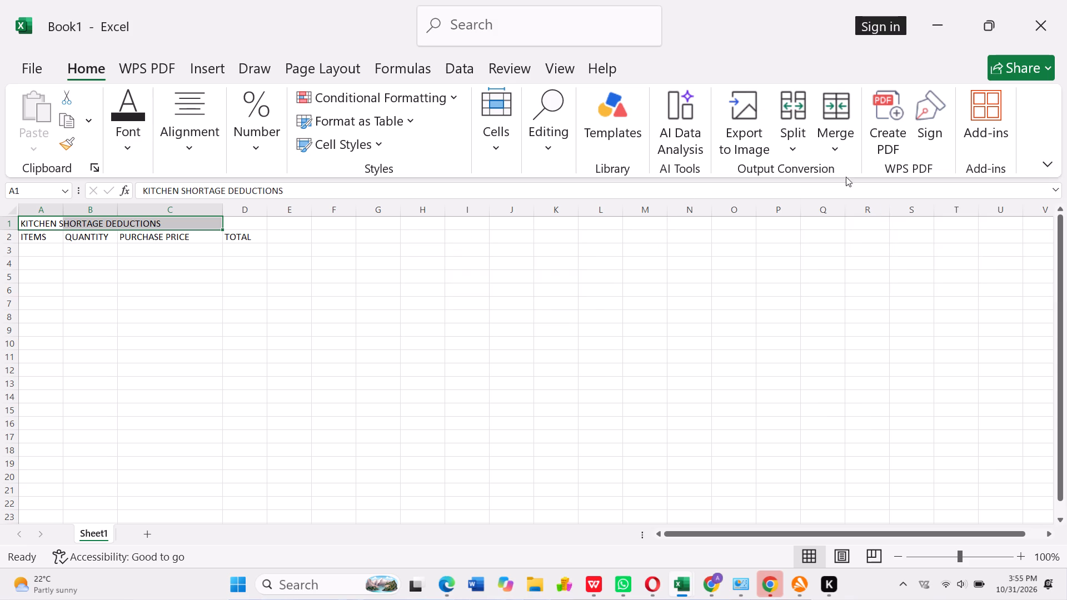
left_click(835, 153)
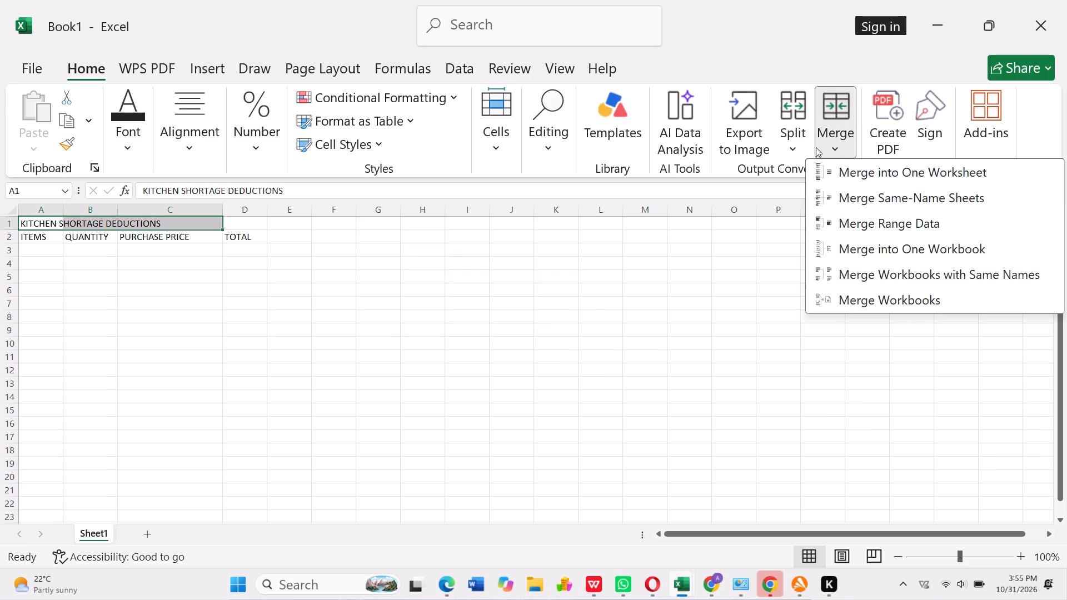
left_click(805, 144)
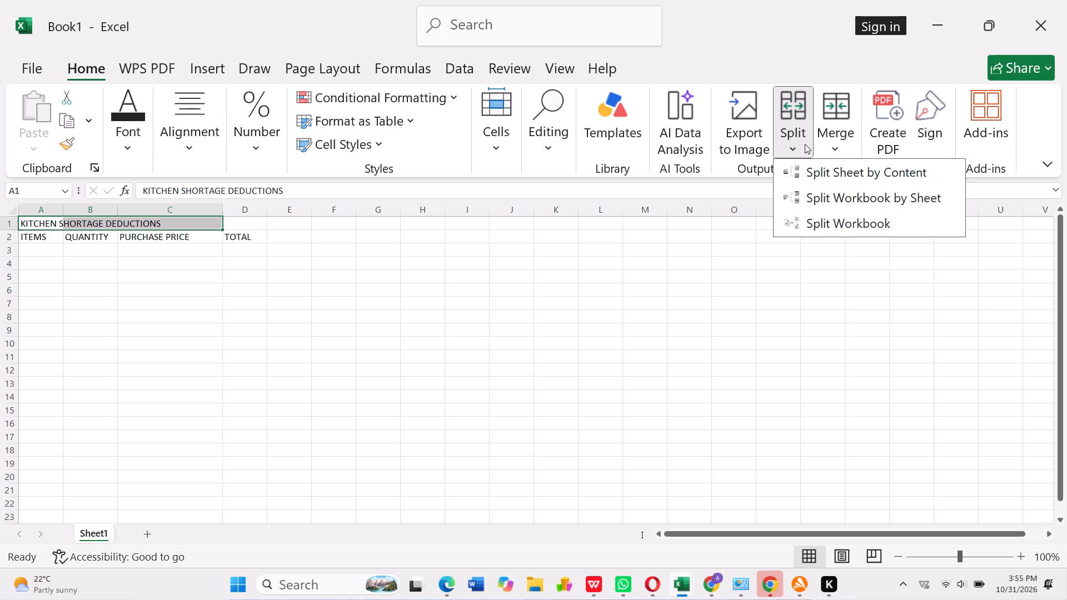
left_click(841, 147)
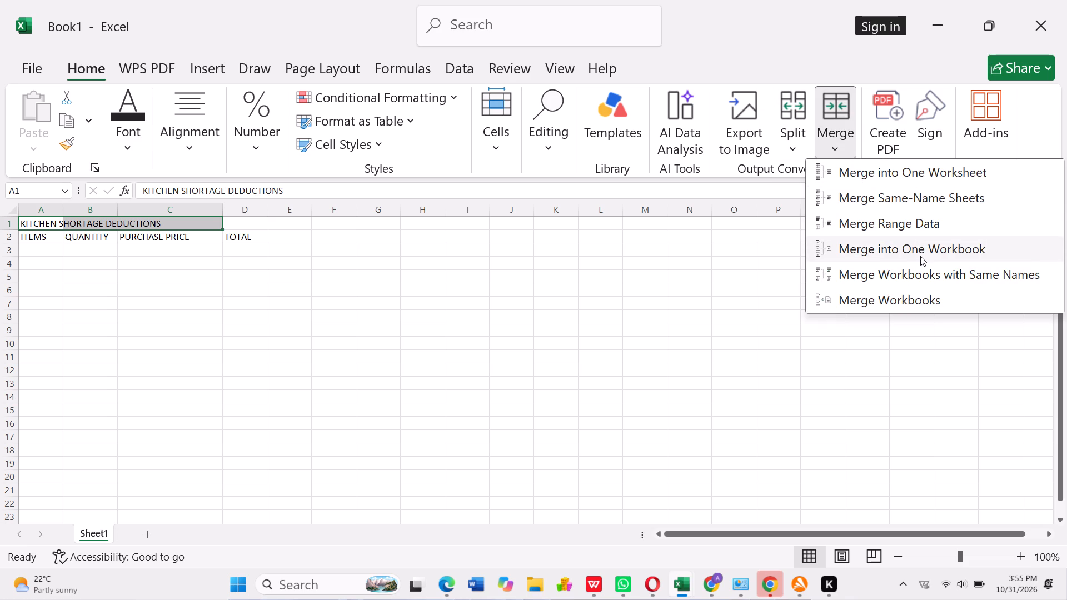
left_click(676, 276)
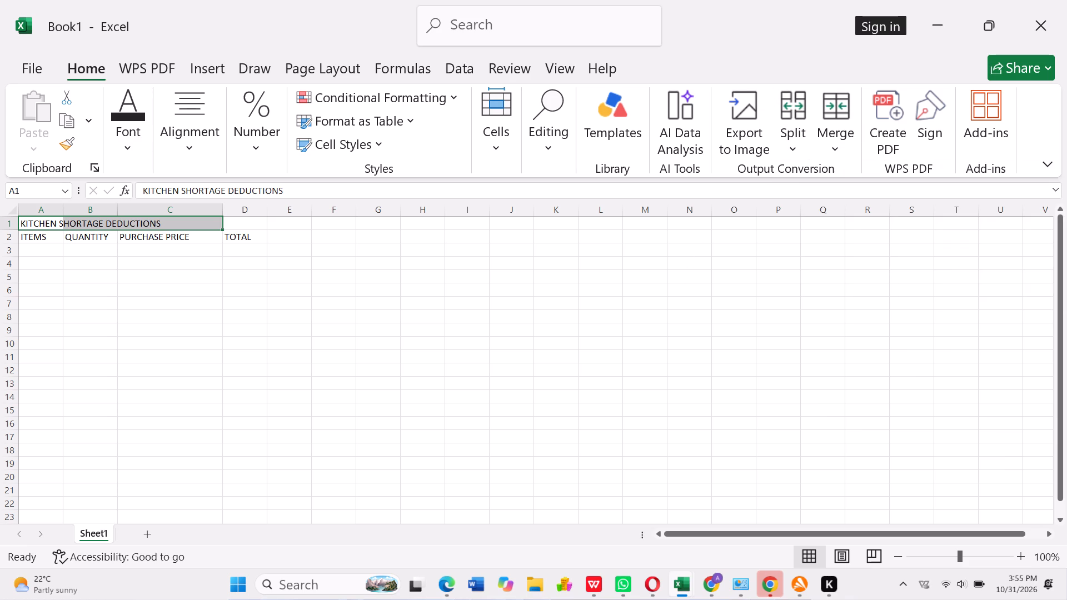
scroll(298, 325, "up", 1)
Enter SALMON FISH in A3 as the first item under ITEMS.
left_click(39, 258)
left_click(34, 253)
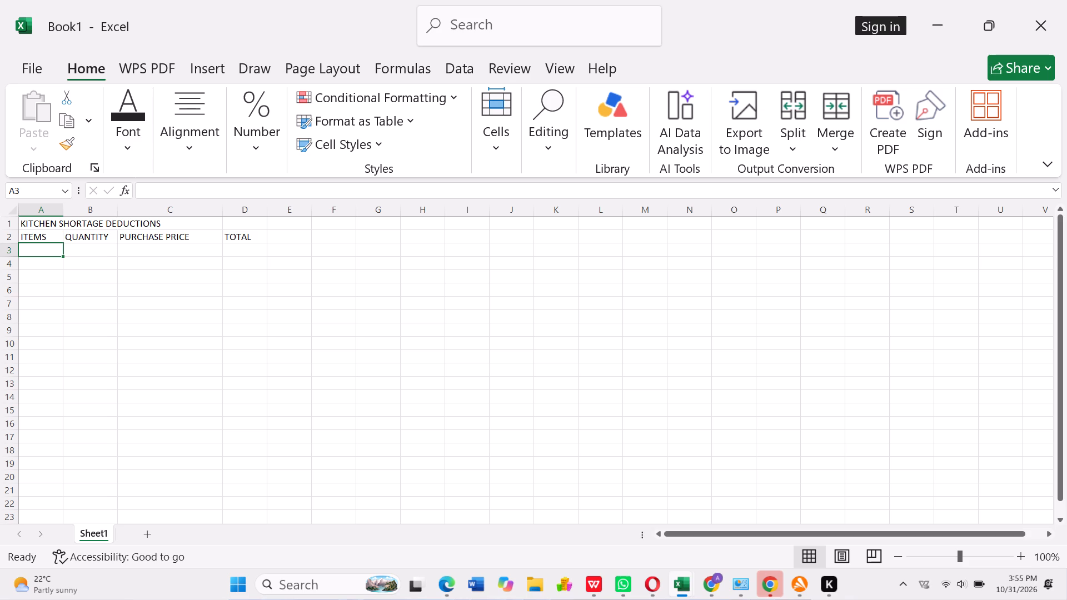
type("SALMON")
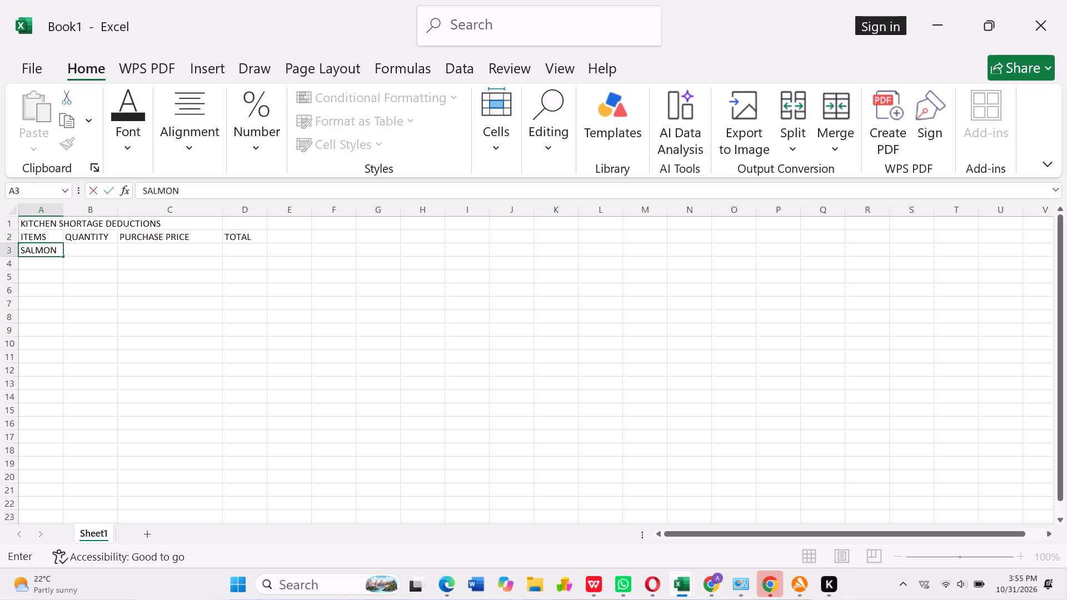
key("space")
type("FISH")
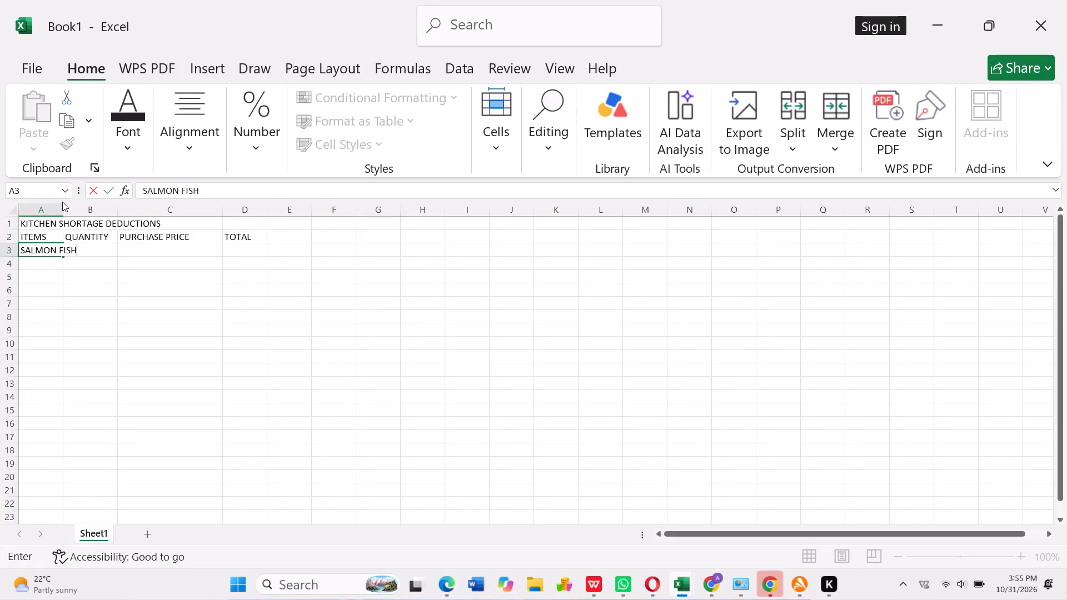
Widen column A so the SALMON FISH entry fits within it.
left_click(62, 202)
left_click(62, 206)
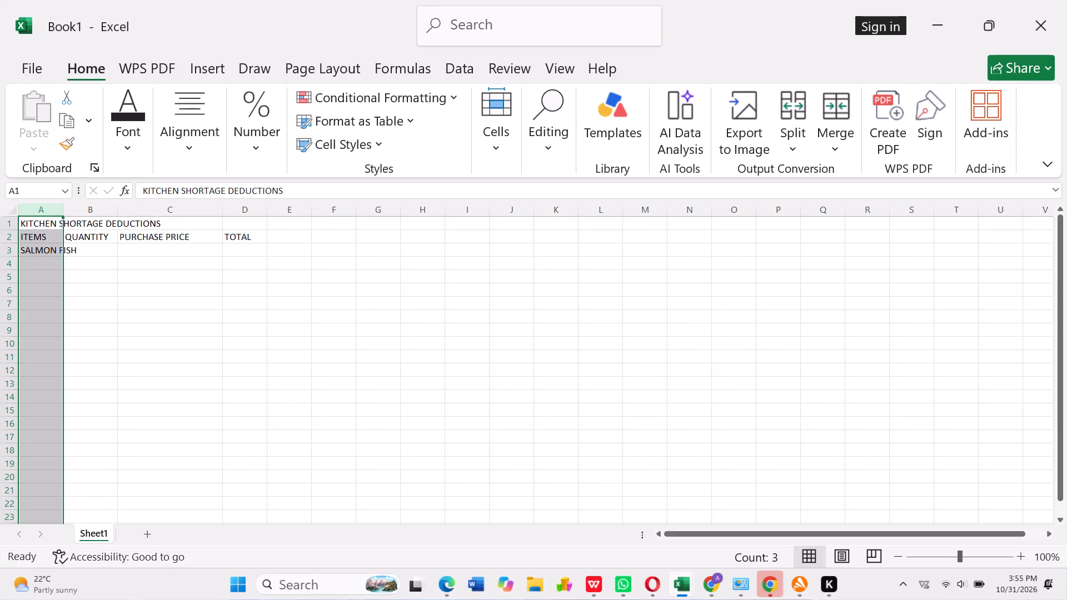
left_click_drag(63, 208, 82, 218)
Fill in the salmon fish row with quantity 0.200 in B3 and purchase price 3900 in C3.
left_click(97, 249)
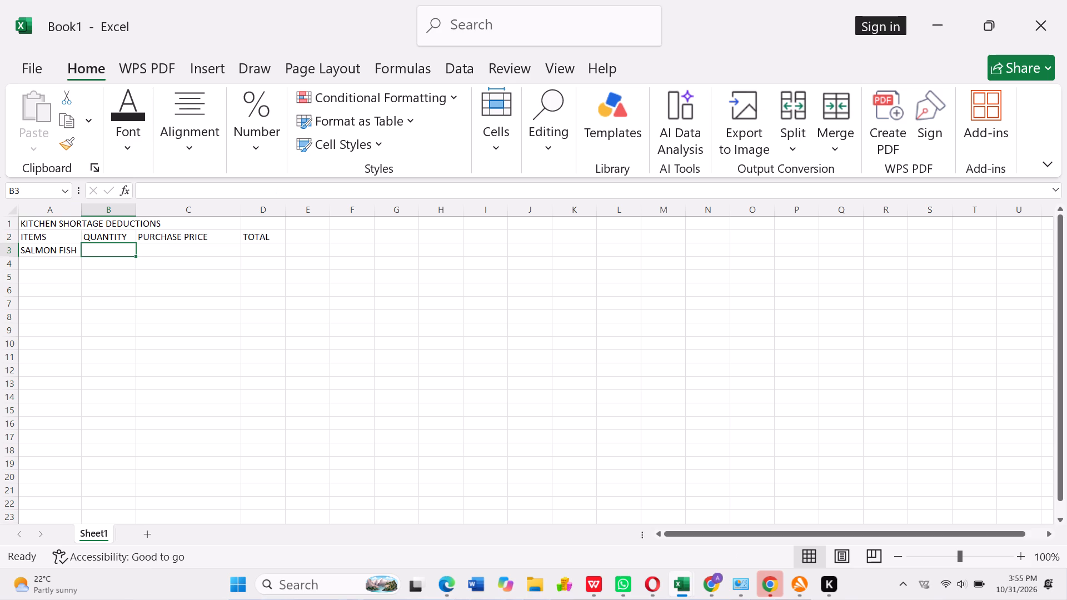
key("0")
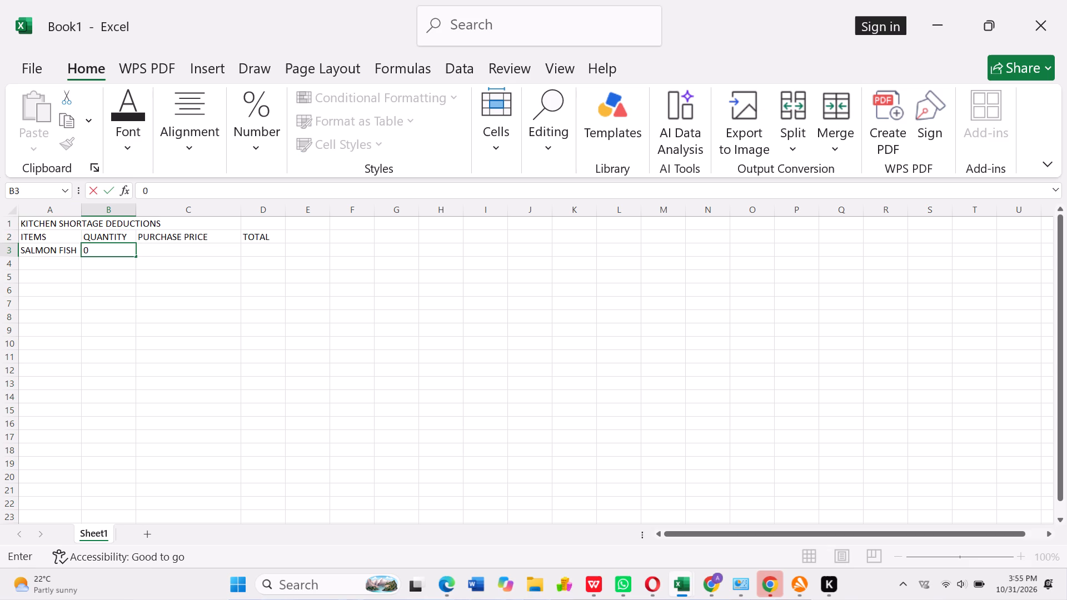
key("period")
key("2")
key("0")
key("0")
left_click(169, 243)
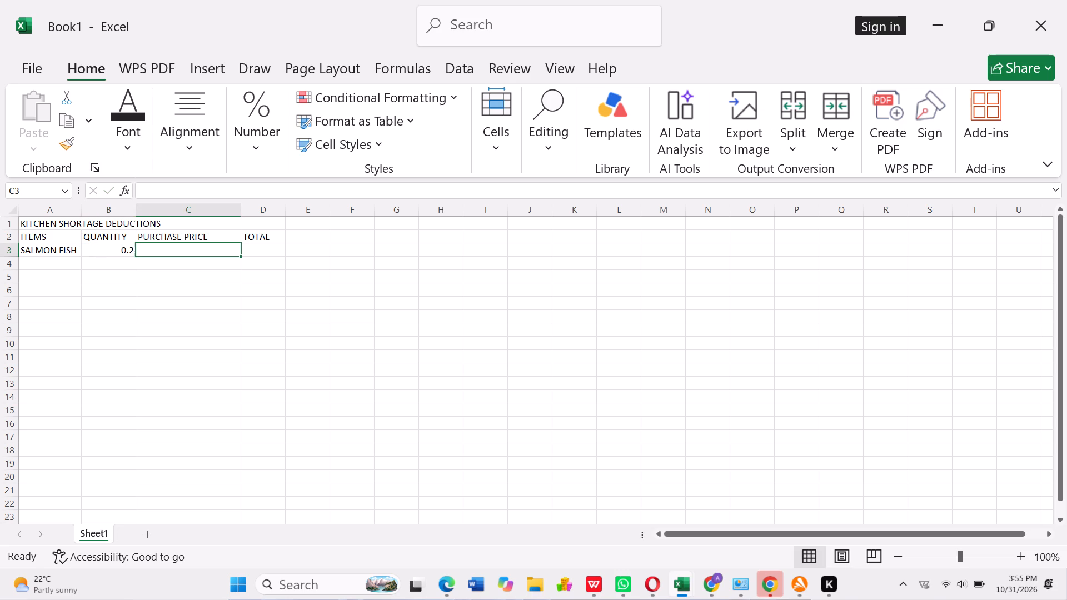
key("3")
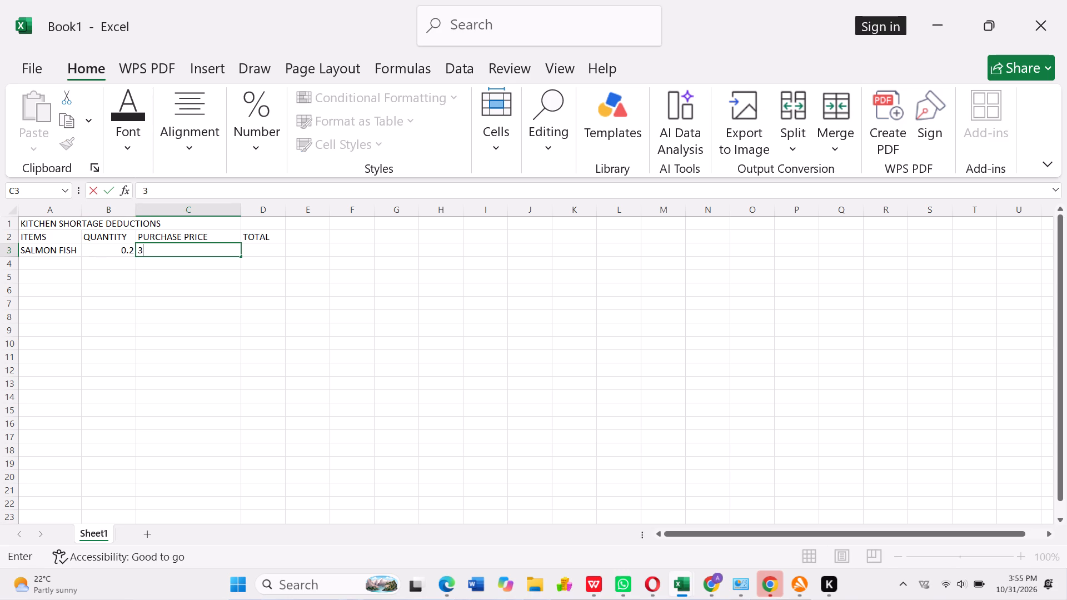
key("9")
type("00")
left_click(53, 260)
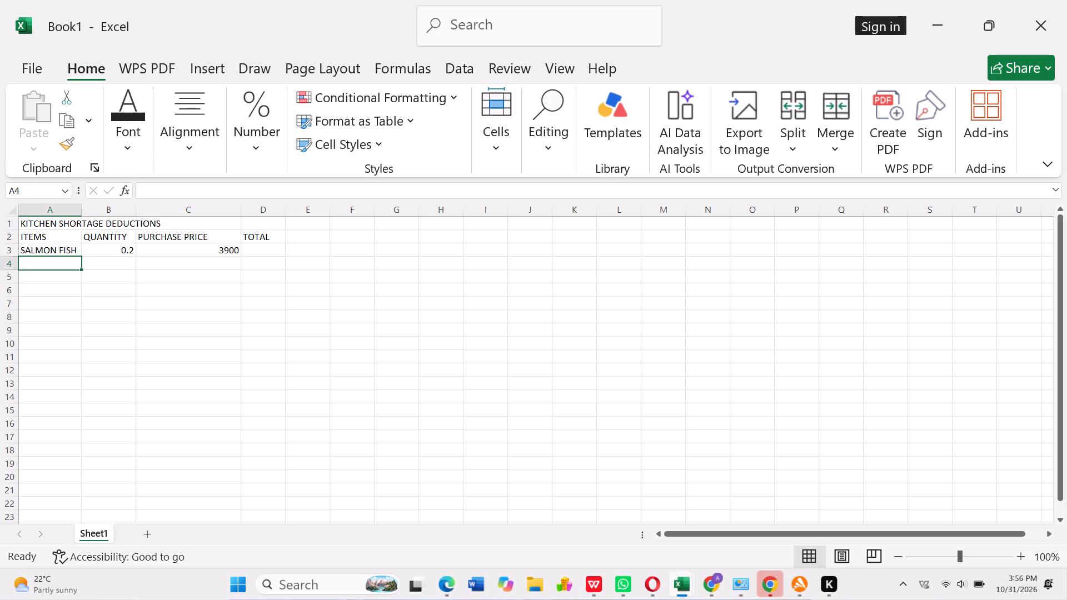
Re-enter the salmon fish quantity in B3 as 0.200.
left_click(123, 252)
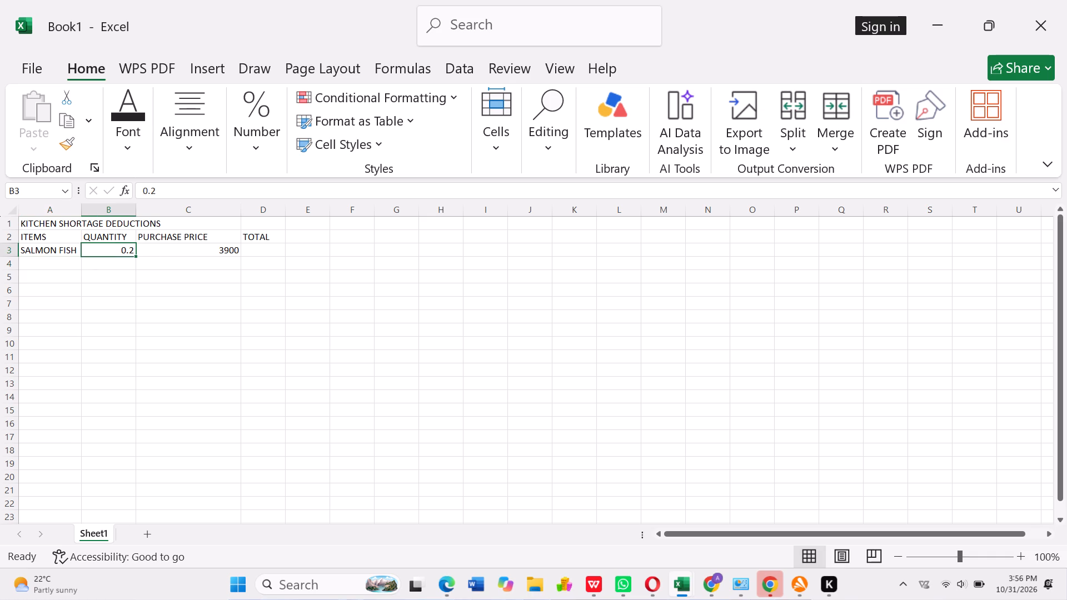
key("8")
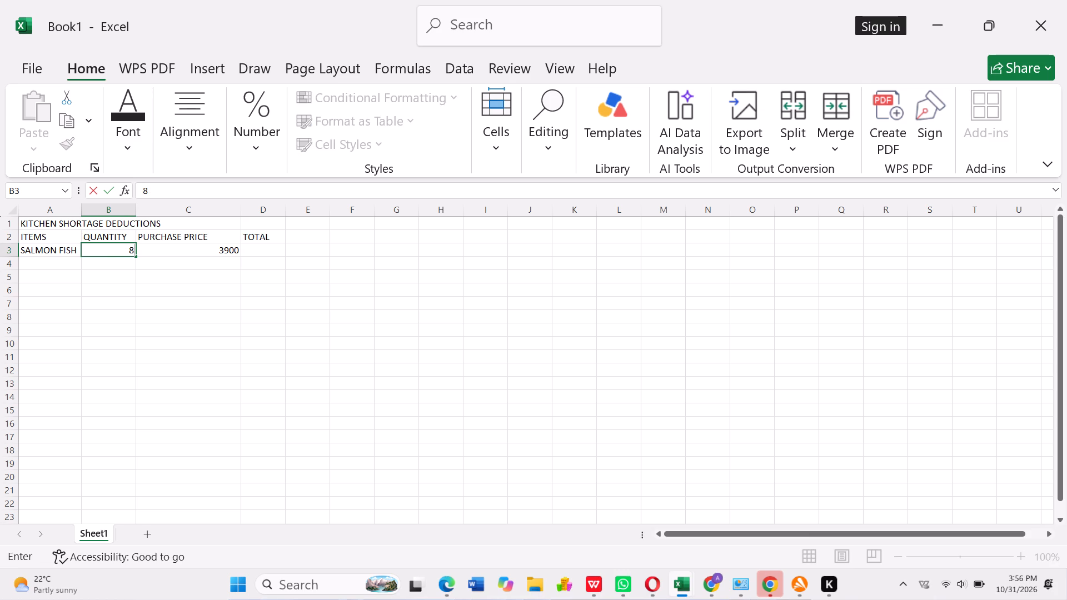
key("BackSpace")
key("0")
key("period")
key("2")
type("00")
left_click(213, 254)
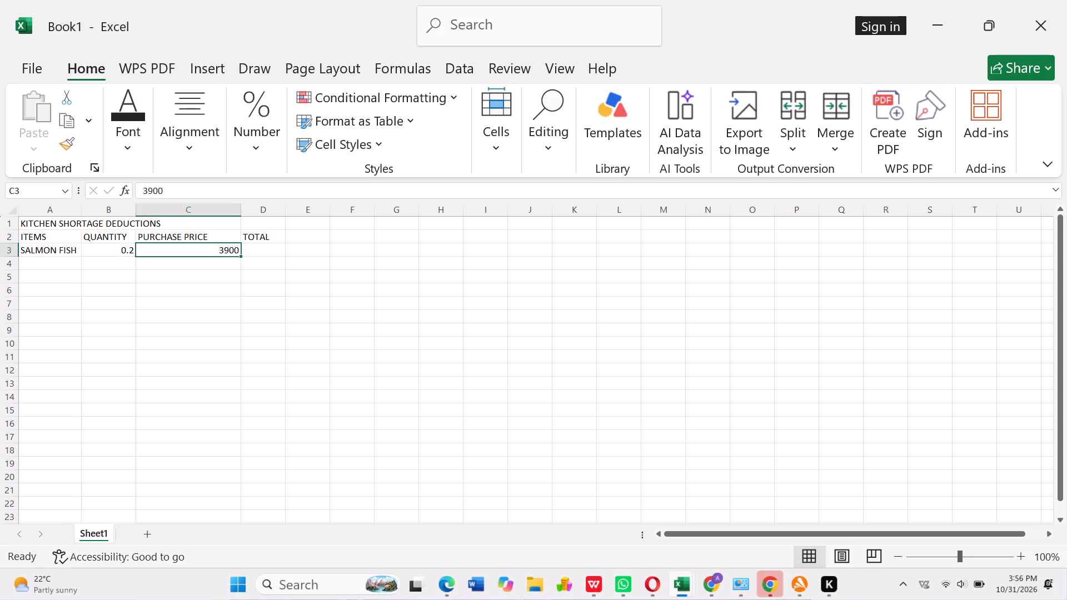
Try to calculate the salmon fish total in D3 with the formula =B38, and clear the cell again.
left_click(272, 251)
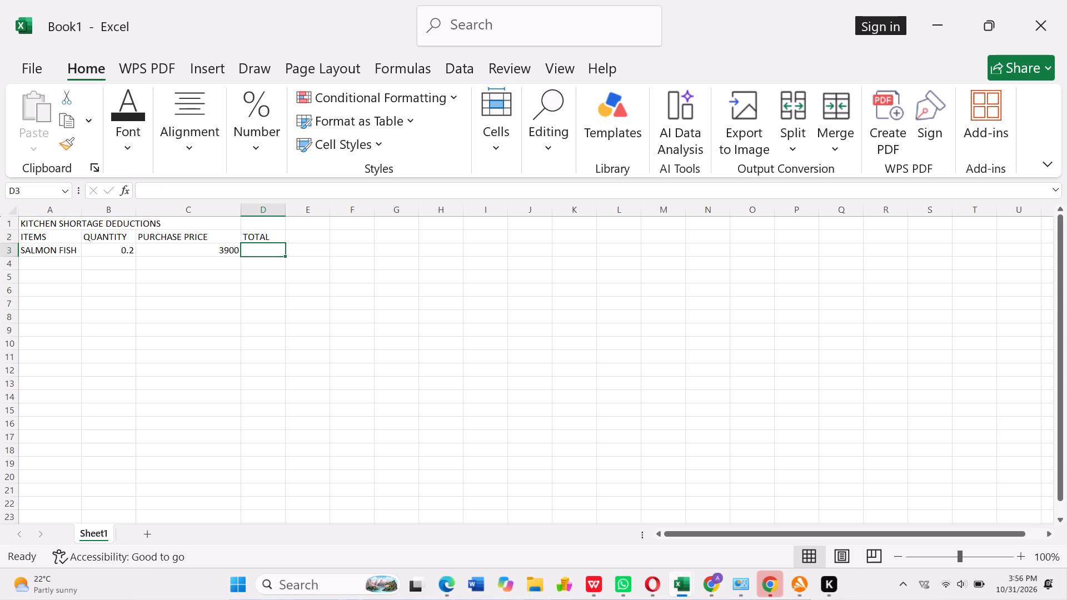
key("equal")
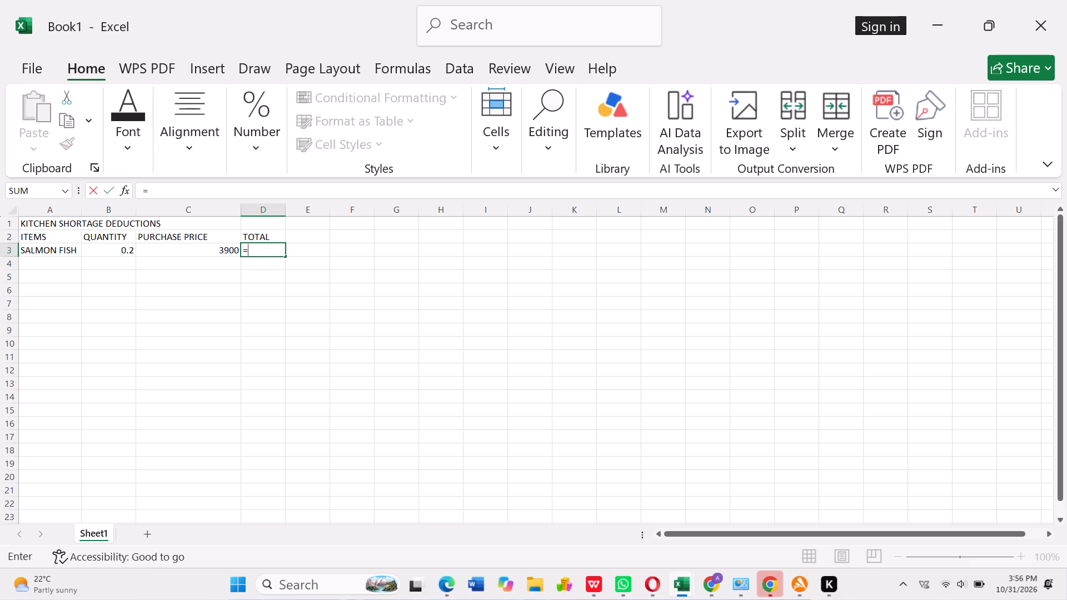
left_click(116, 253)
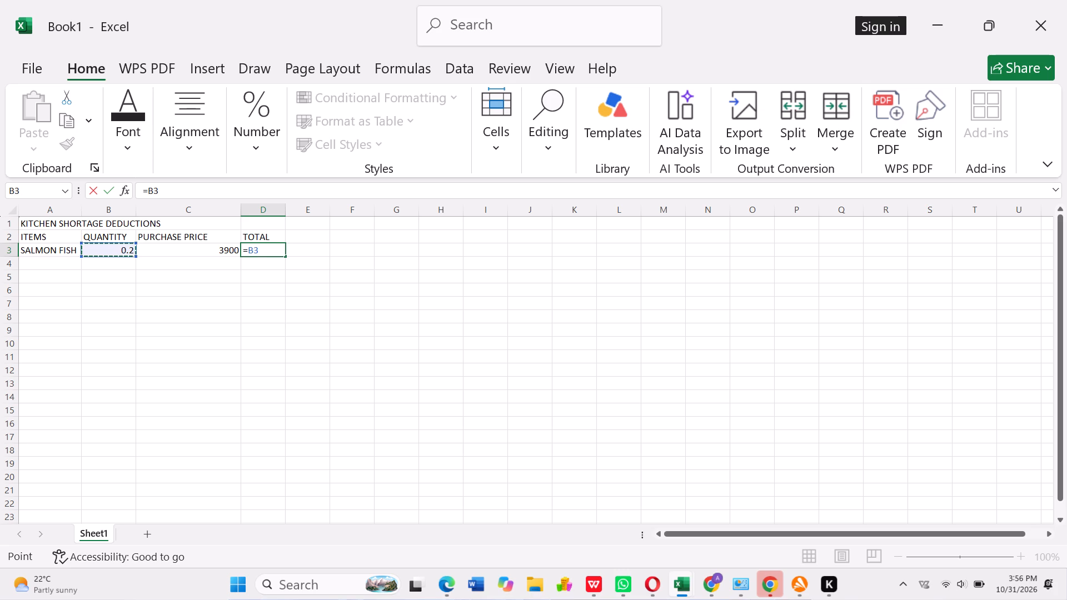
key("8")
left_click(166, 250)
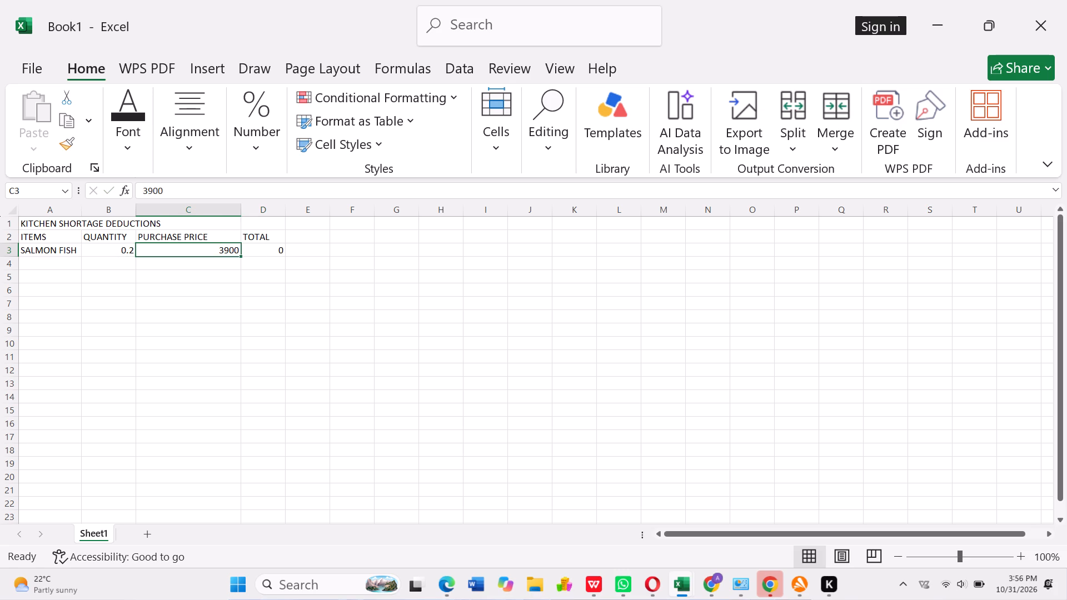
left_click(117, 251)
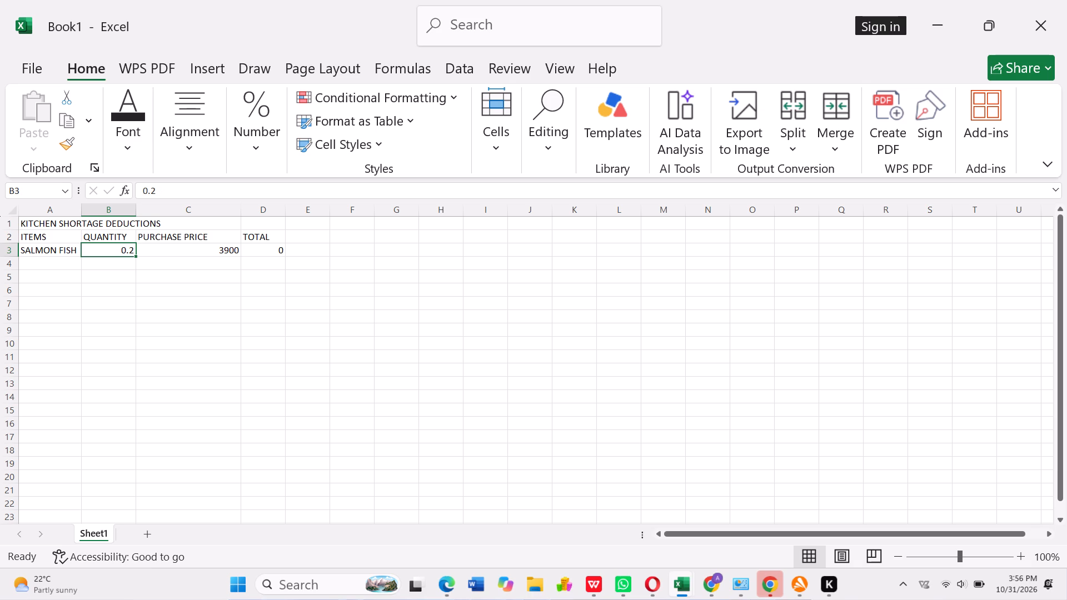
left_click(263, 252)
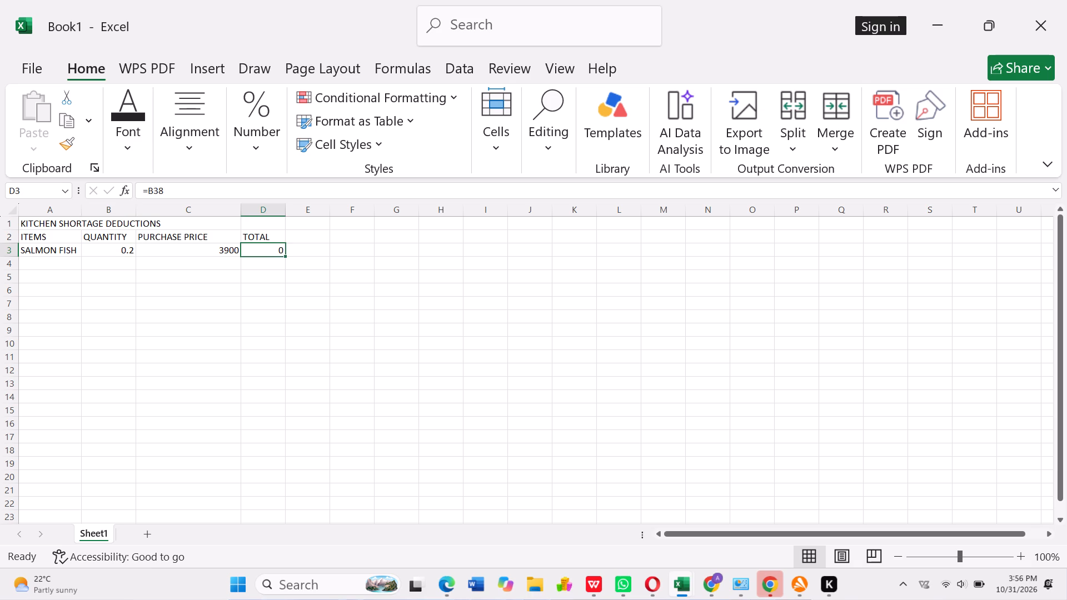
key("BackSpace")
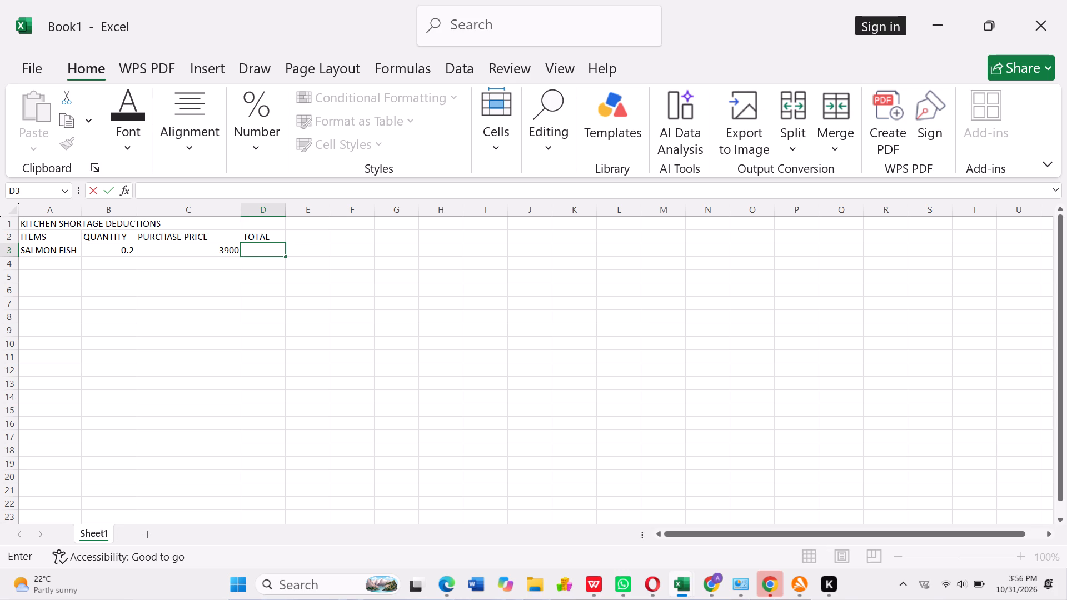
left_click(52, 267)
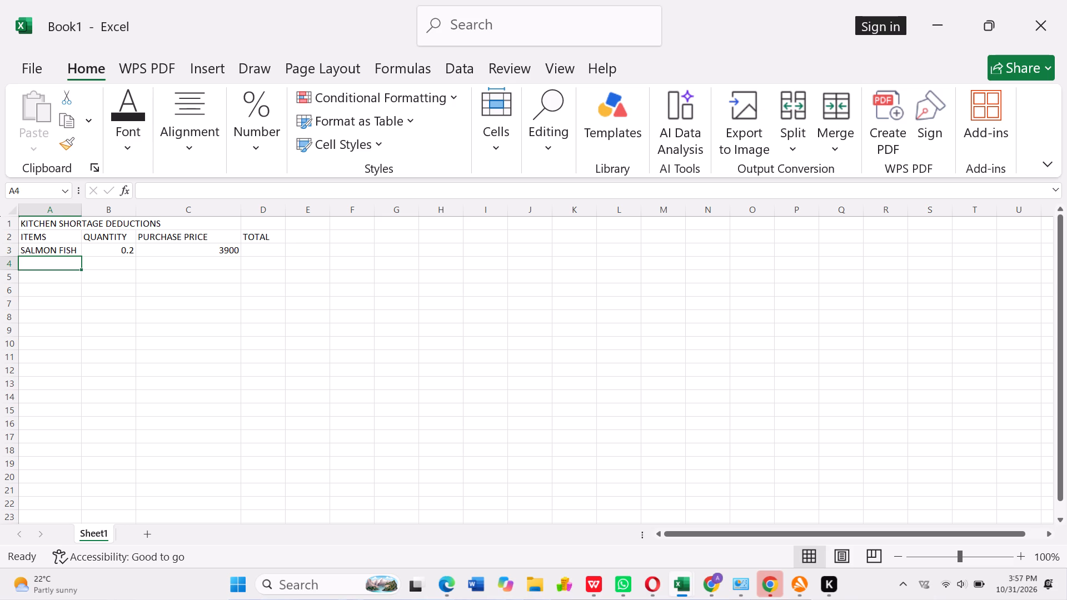
Enter CHIC as the next item in A4, below SALMON FISH.
key("c")
type("HIC")
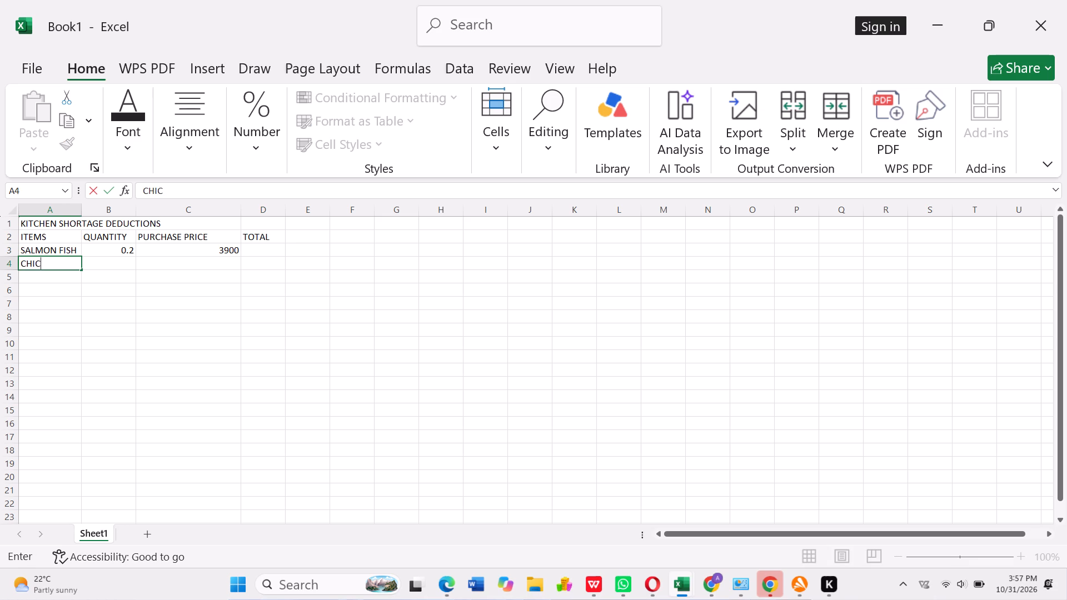
left_click(120, 255)
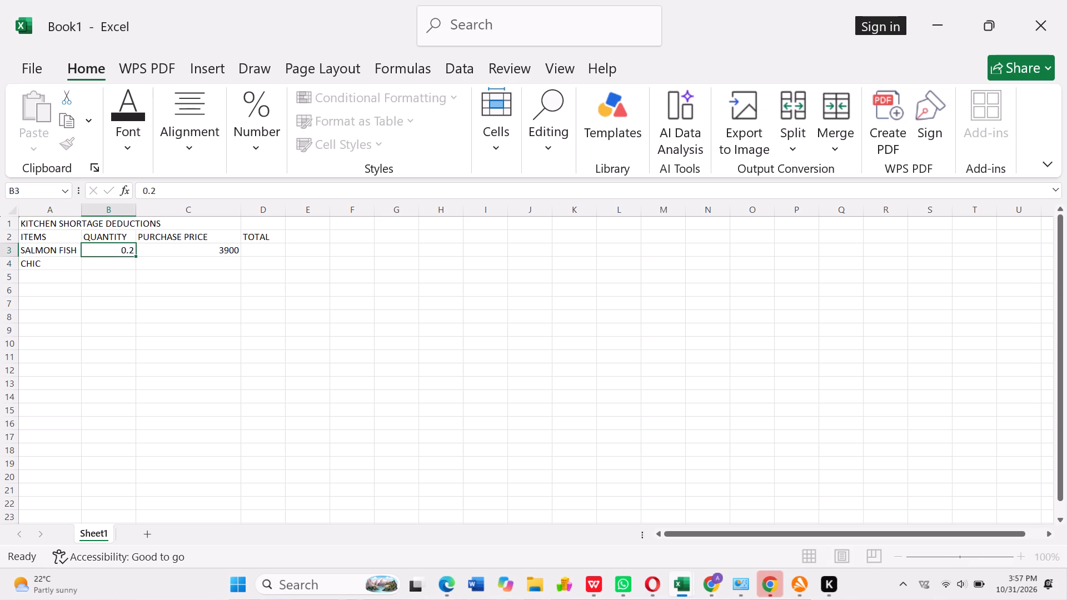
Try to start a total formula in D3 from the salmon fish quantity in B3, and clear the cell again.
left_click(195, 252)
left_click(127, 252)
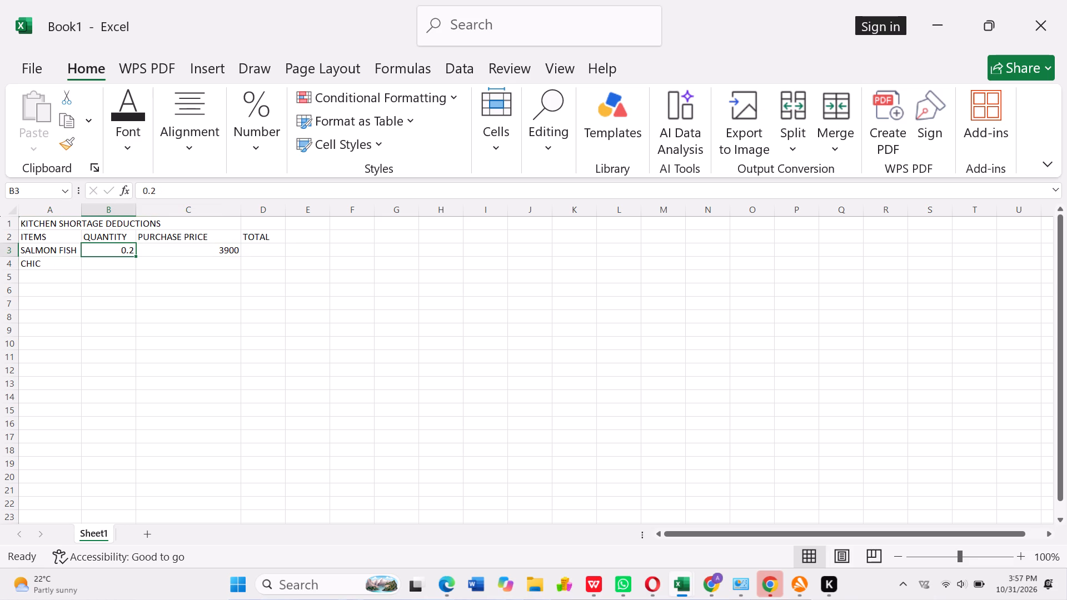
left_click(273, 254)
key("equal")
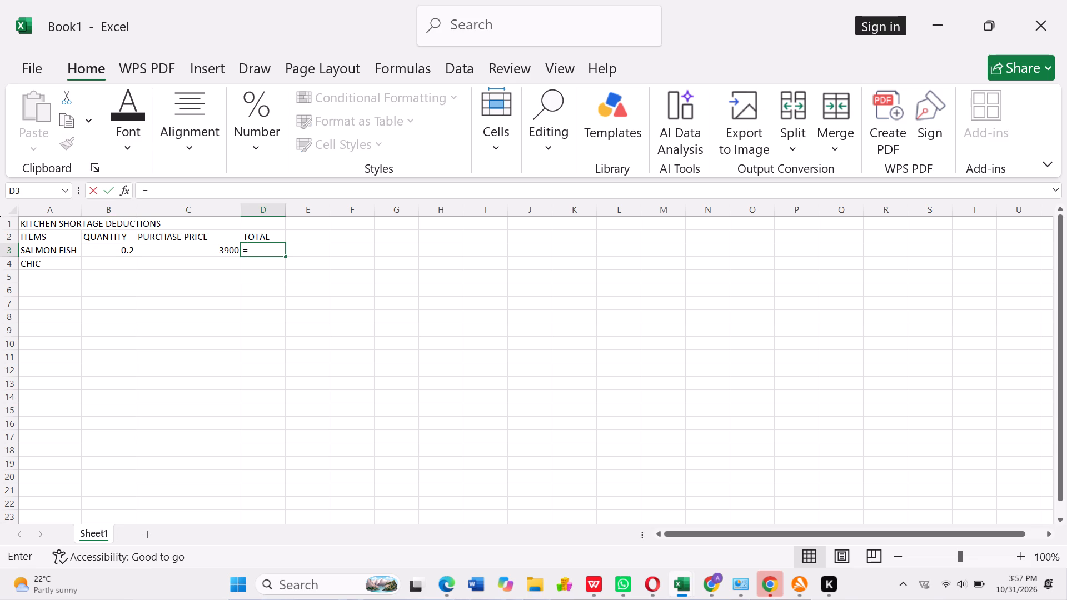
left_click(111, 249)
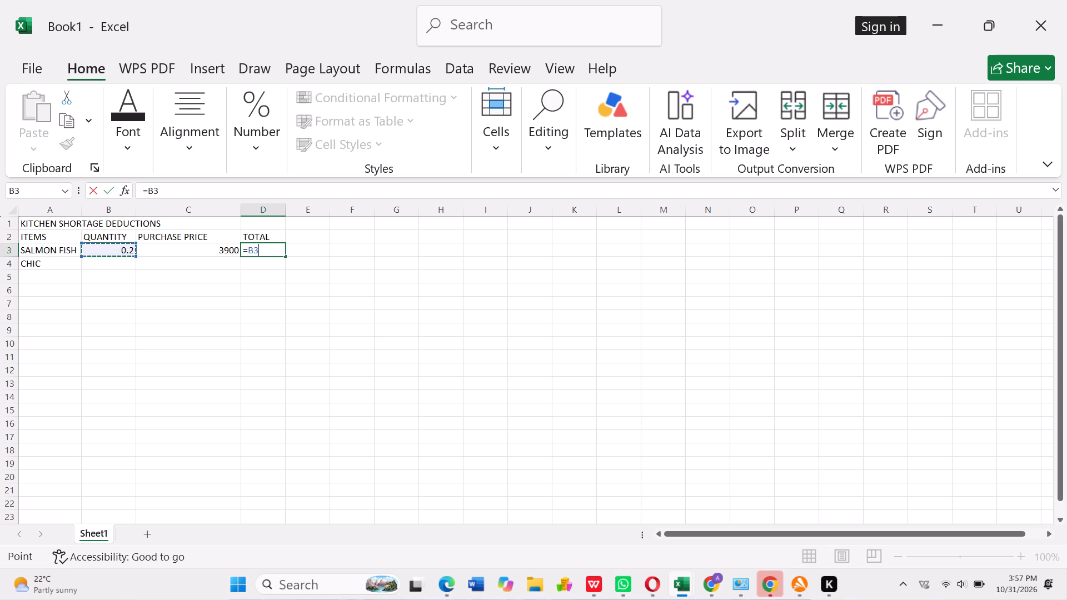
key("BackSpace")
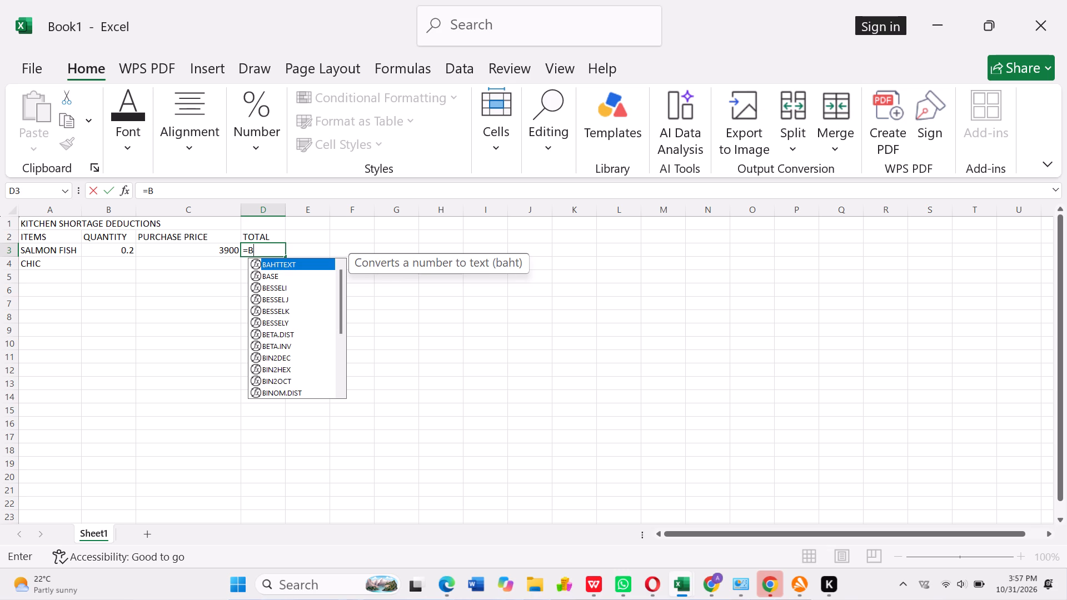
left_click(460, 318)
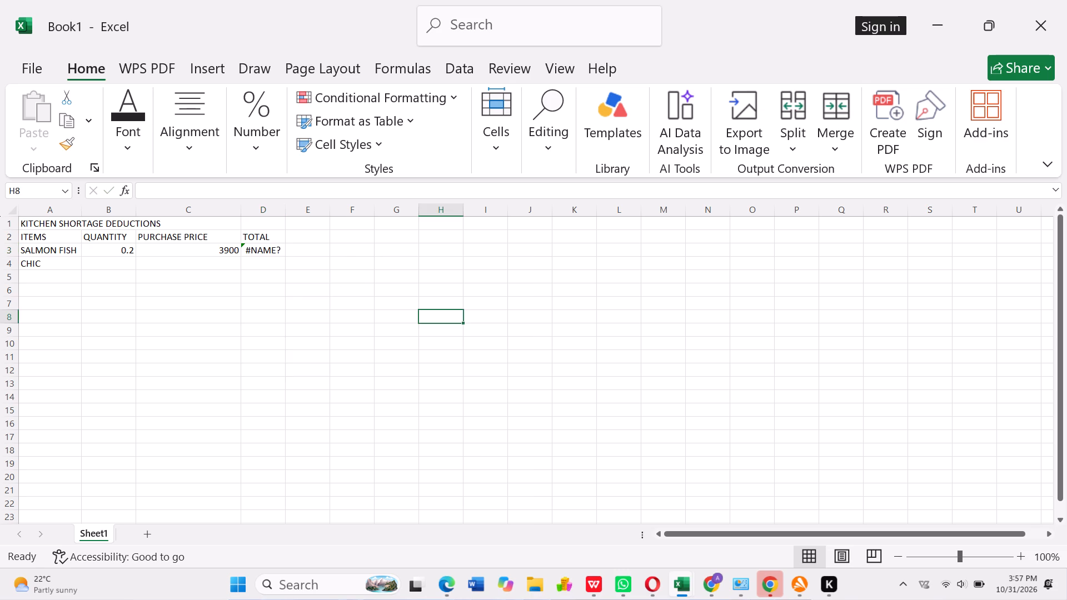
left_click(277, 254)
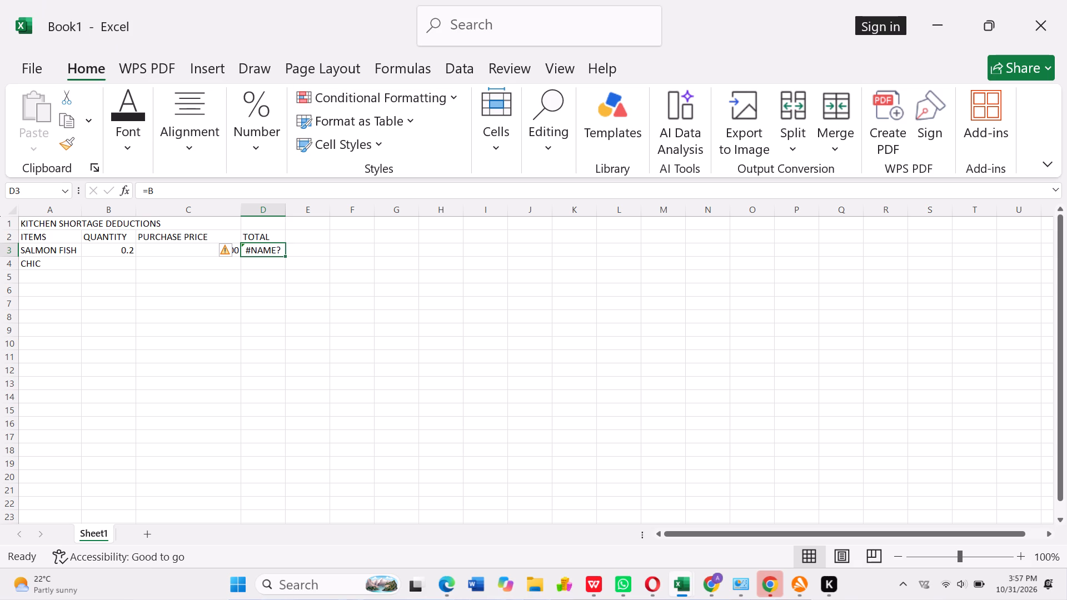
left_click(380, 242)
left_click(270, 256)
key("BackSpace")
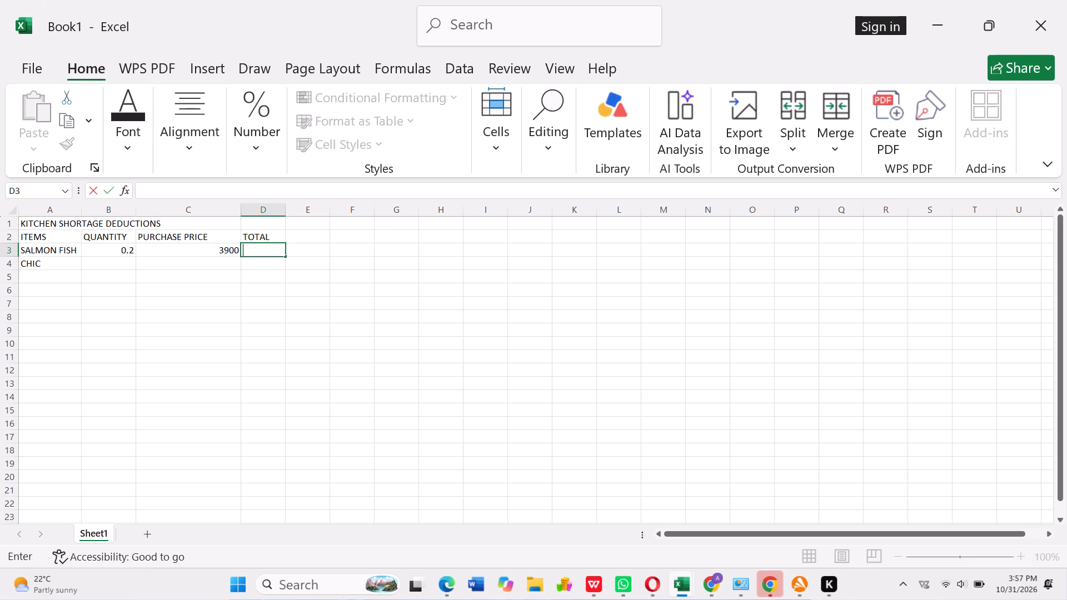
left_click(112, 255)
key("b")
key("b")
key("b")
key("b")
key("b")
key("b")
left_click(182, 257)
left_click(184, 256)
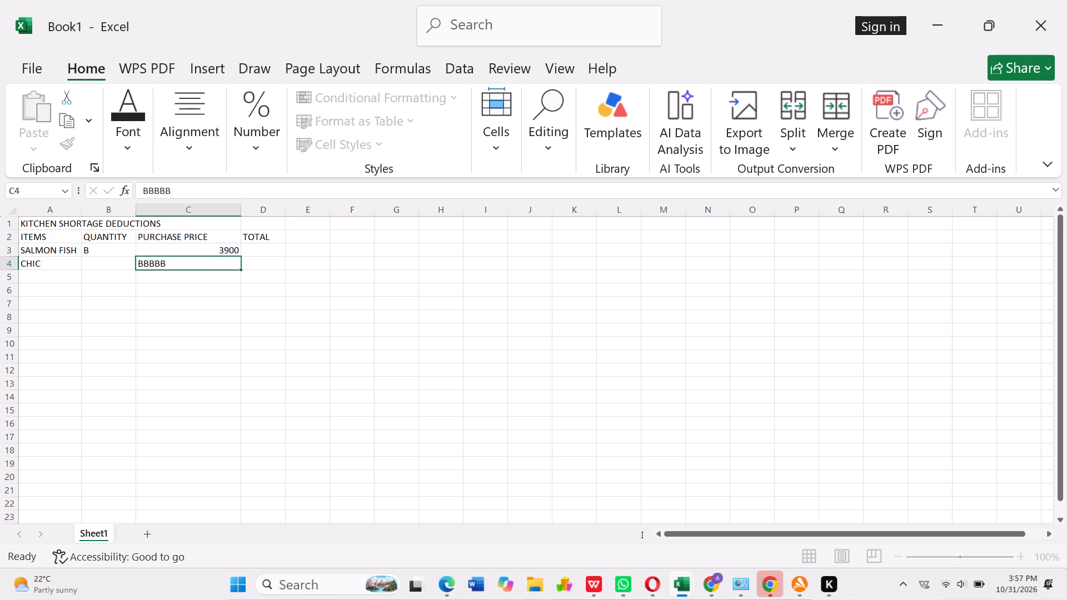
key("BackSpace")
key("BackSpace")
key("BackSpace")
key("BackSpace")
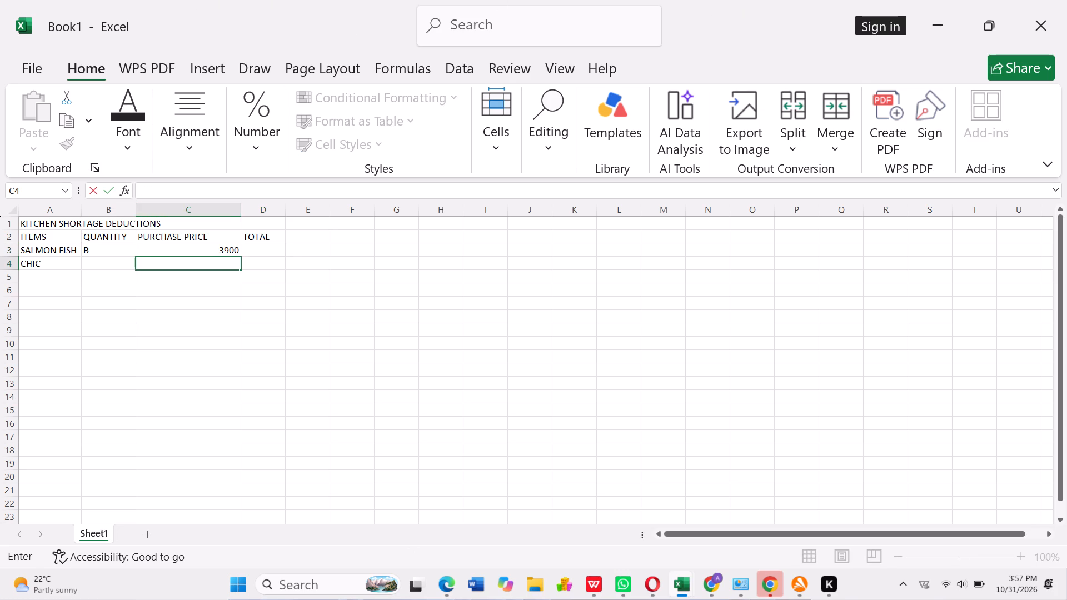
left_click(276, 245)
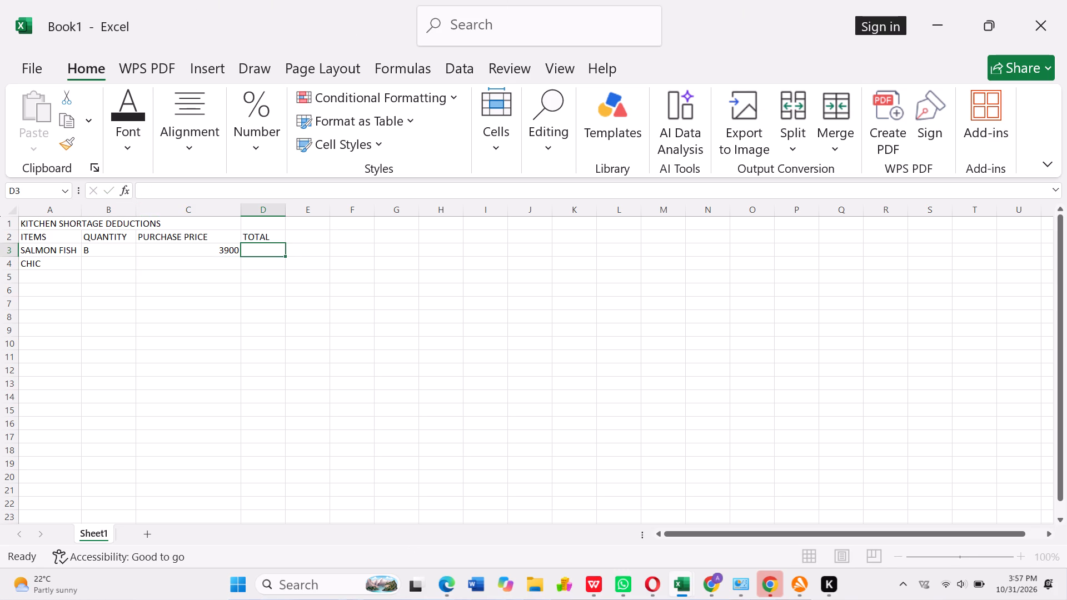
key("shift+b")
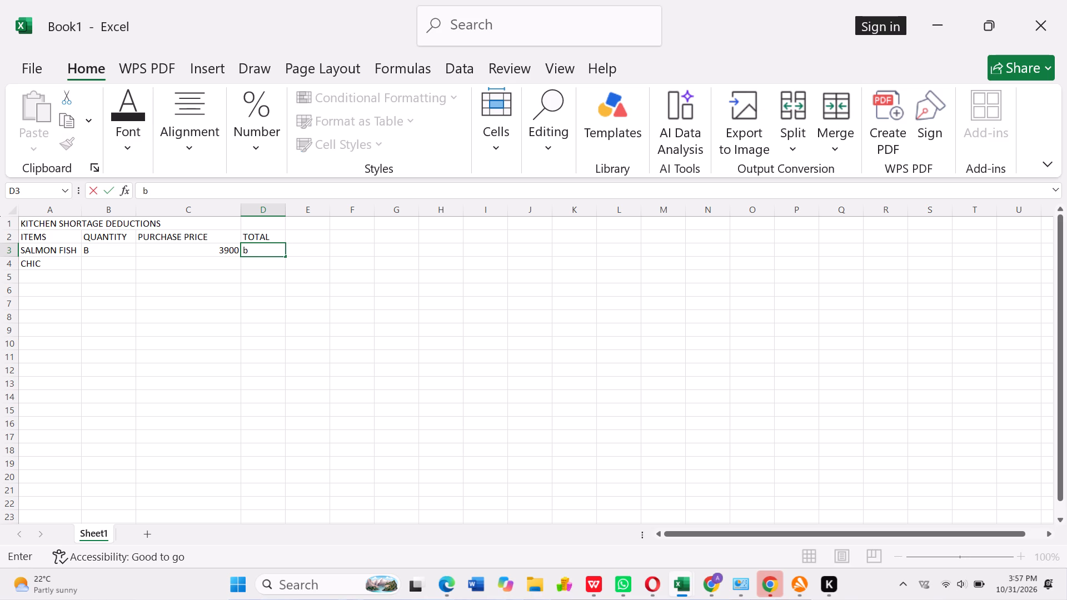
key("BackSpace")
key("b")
Set the salmon fish quantity in B3 back to 0.2.
key("Left")
key("Left")
key("0")
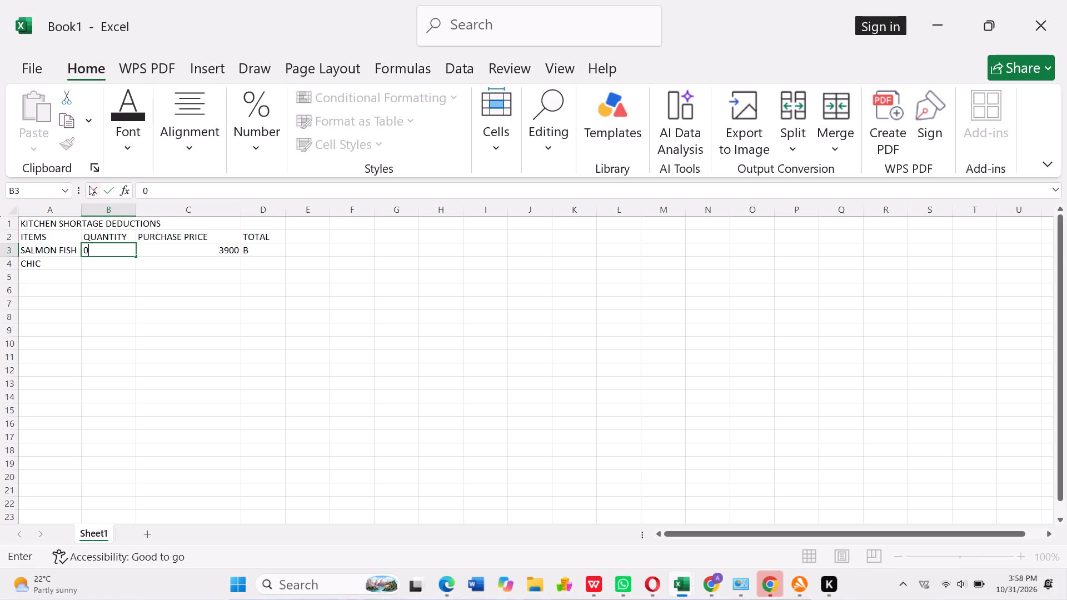
type(".2")
key("Right")
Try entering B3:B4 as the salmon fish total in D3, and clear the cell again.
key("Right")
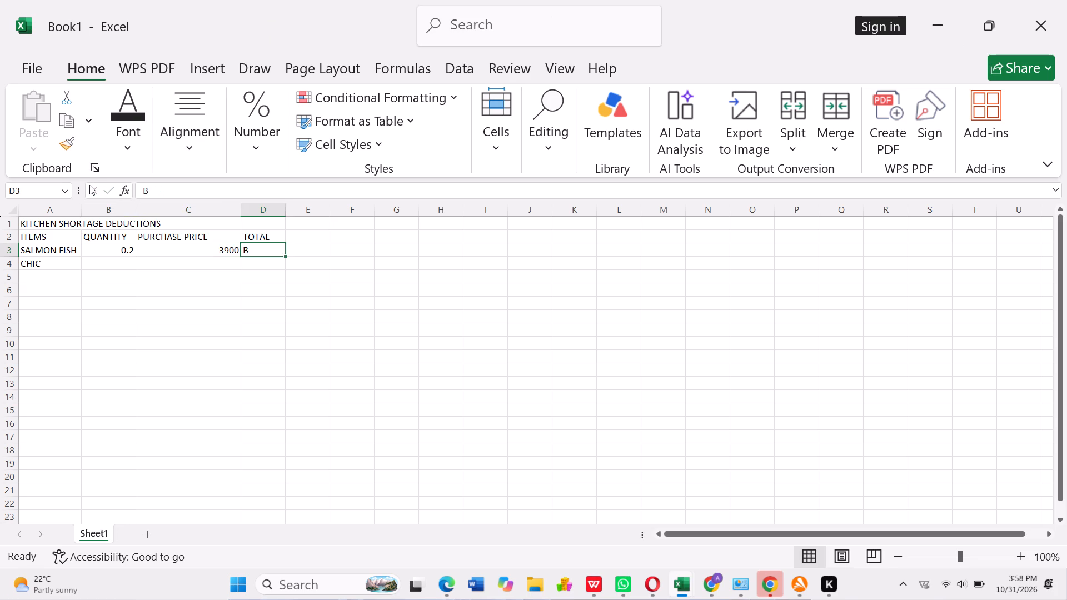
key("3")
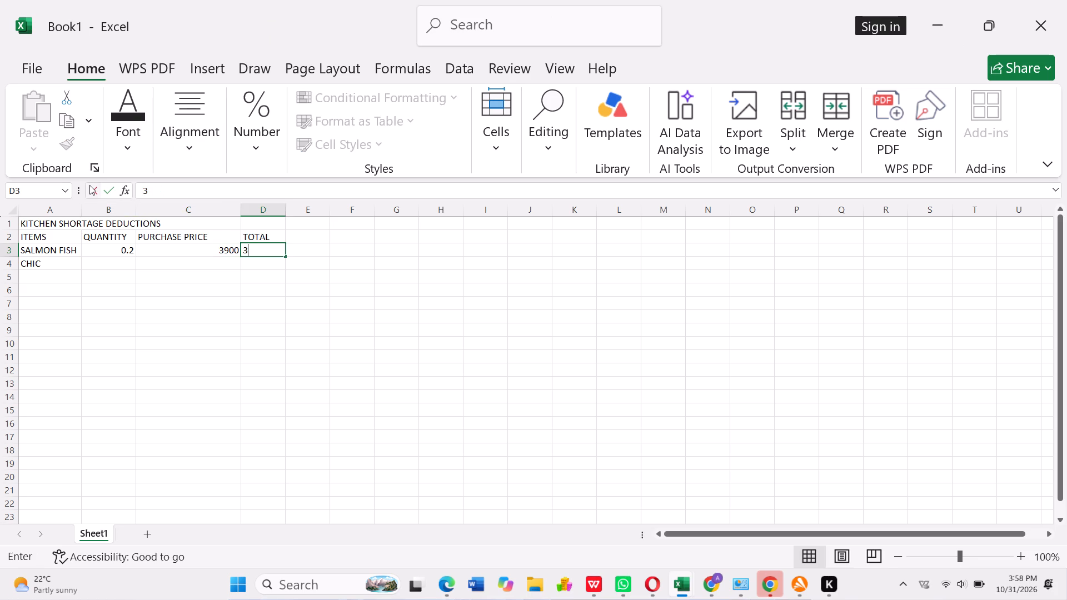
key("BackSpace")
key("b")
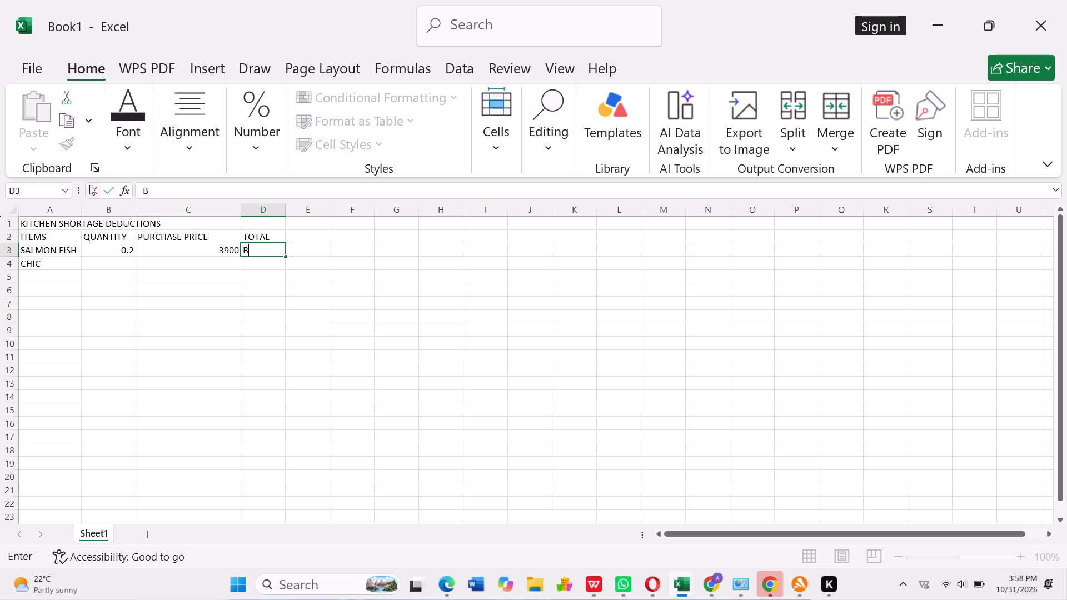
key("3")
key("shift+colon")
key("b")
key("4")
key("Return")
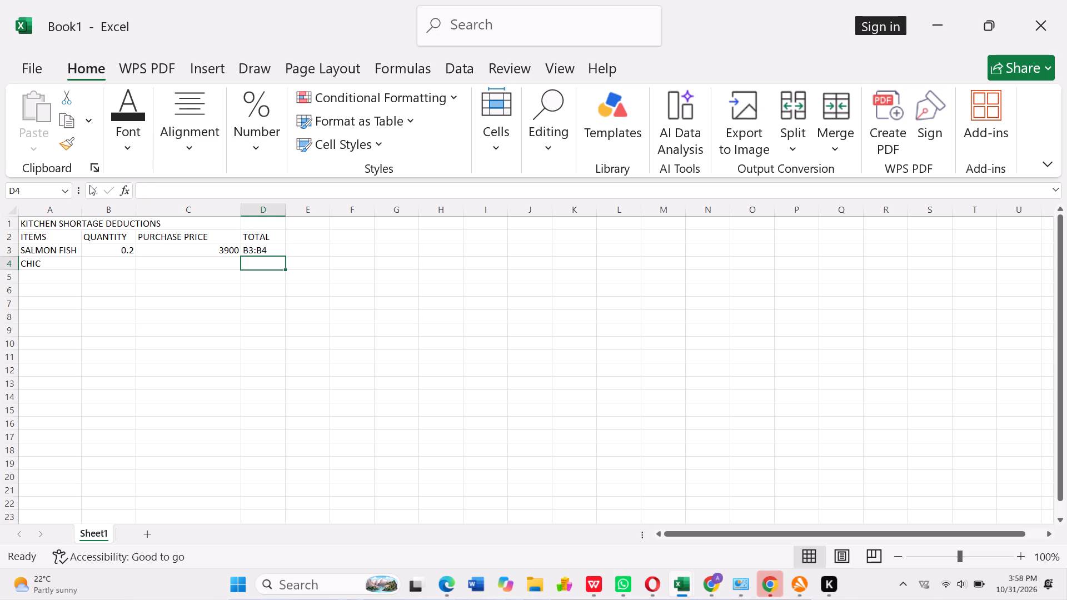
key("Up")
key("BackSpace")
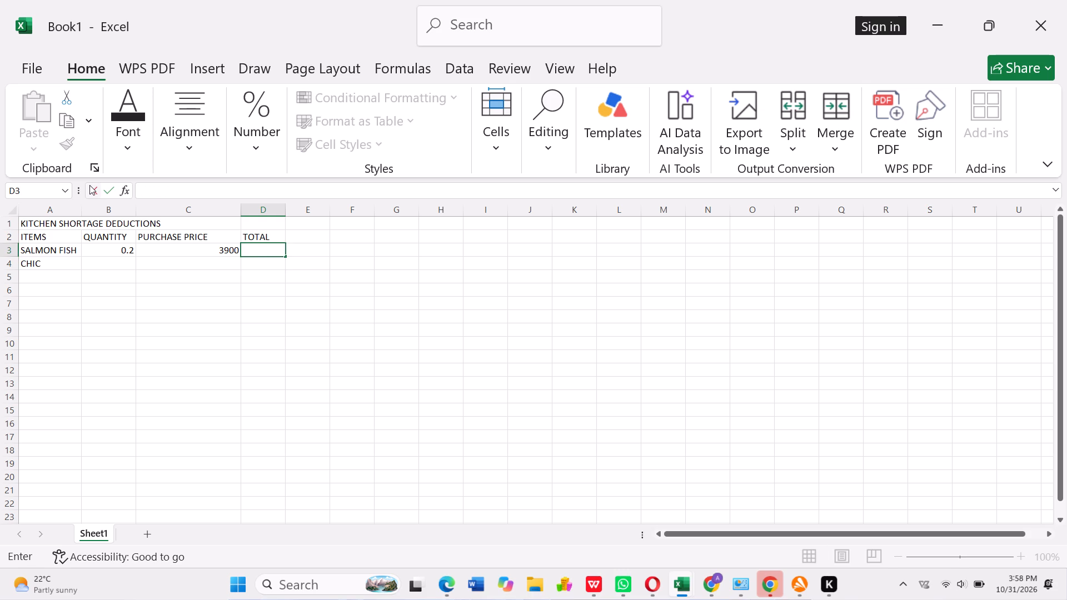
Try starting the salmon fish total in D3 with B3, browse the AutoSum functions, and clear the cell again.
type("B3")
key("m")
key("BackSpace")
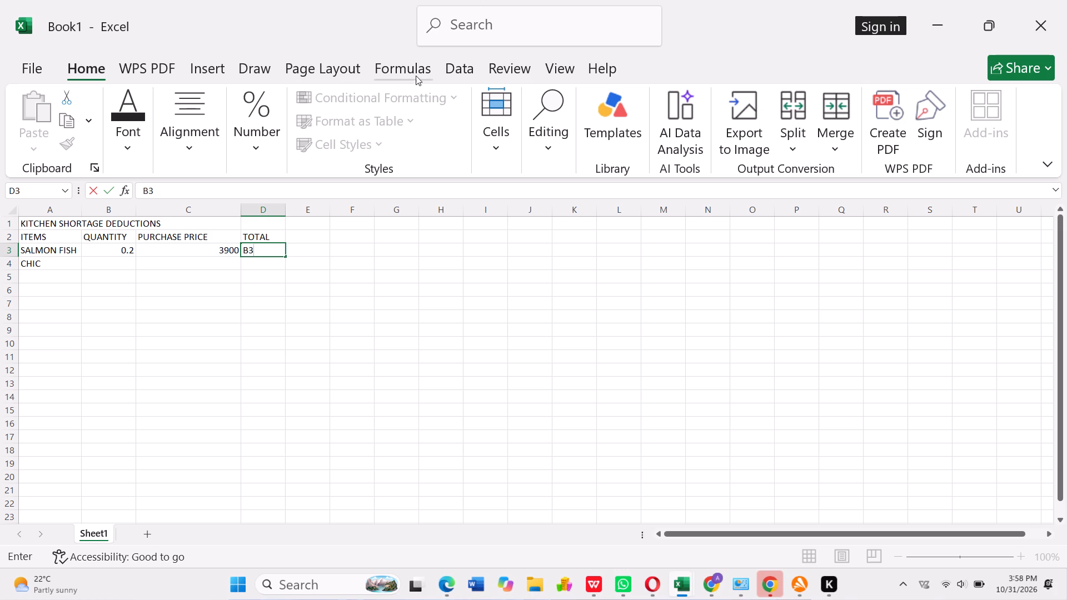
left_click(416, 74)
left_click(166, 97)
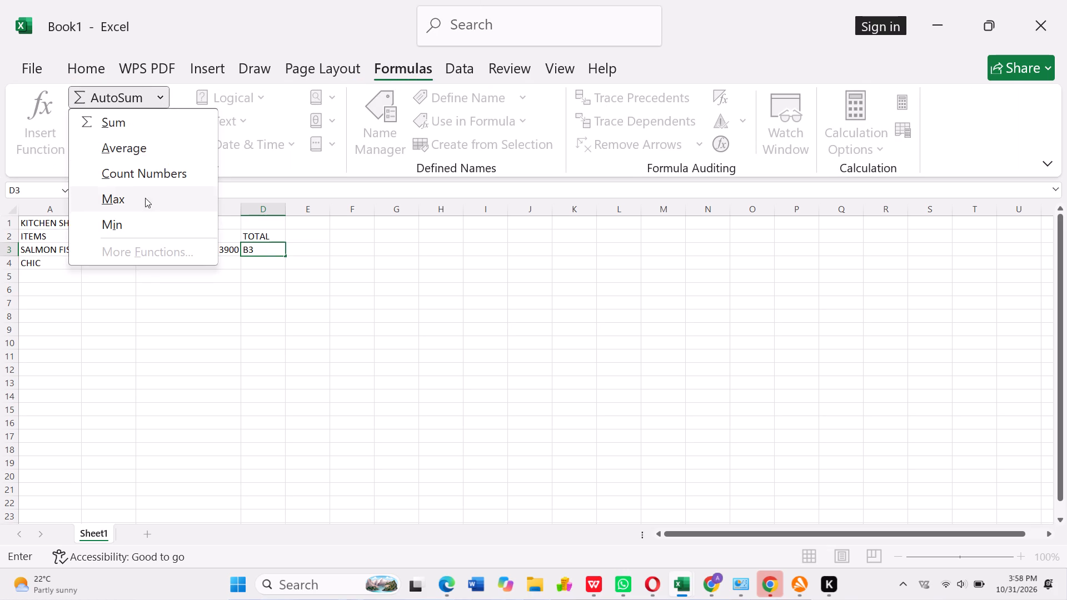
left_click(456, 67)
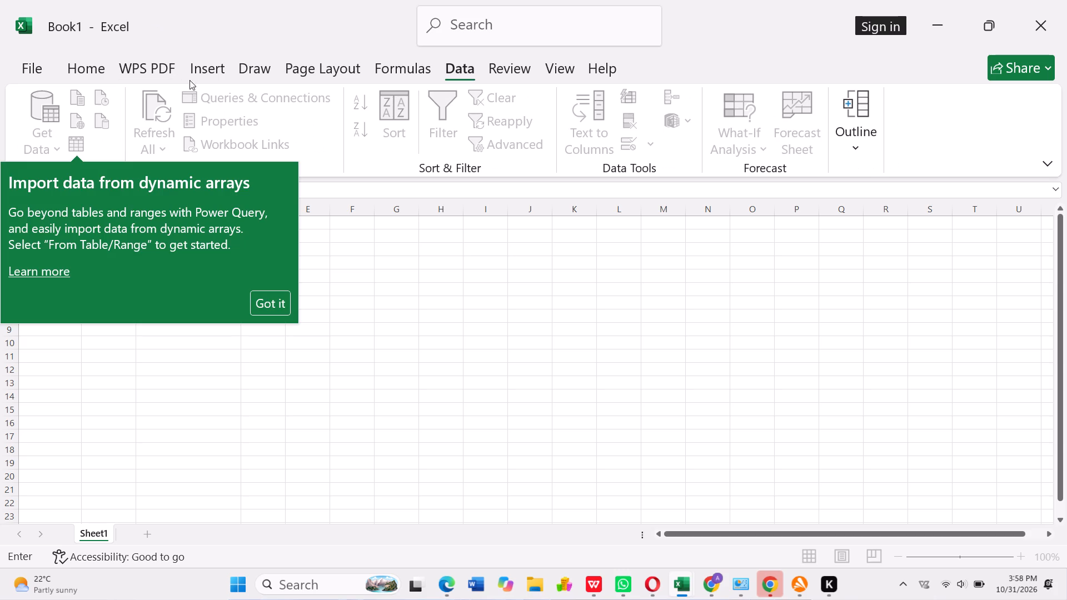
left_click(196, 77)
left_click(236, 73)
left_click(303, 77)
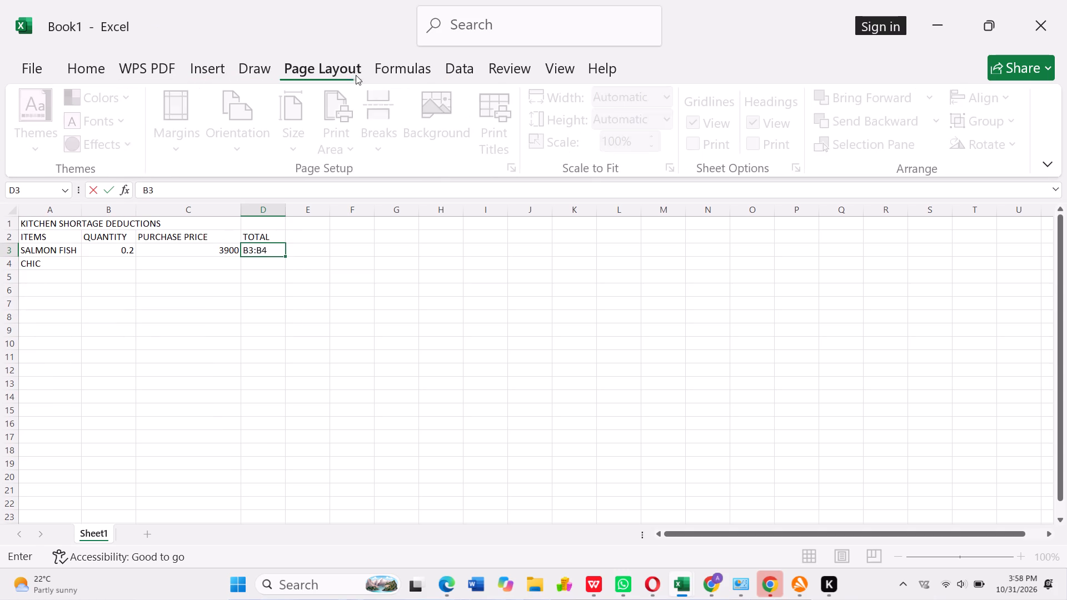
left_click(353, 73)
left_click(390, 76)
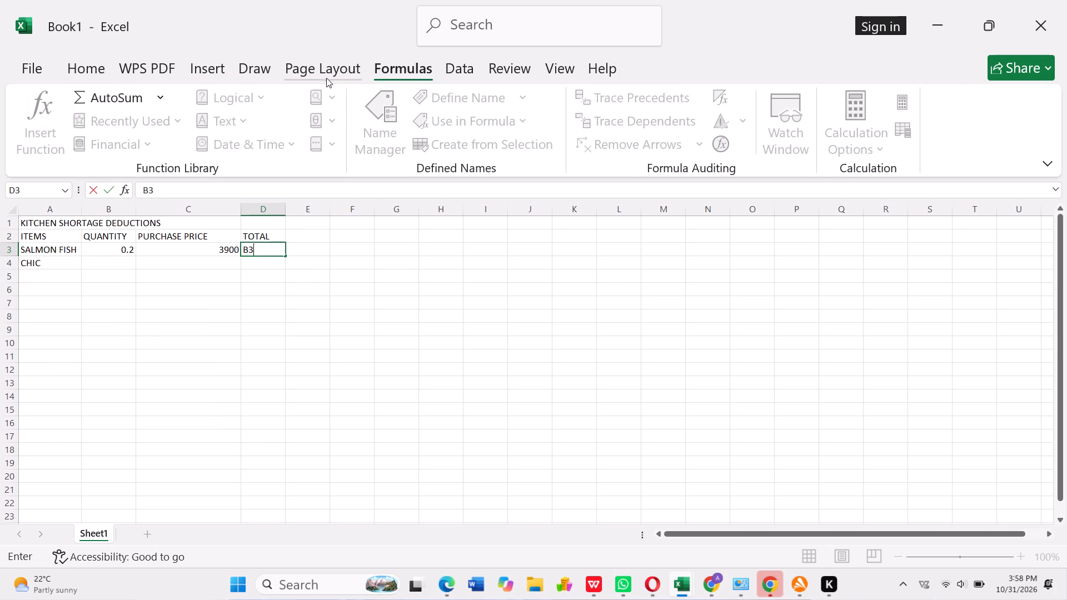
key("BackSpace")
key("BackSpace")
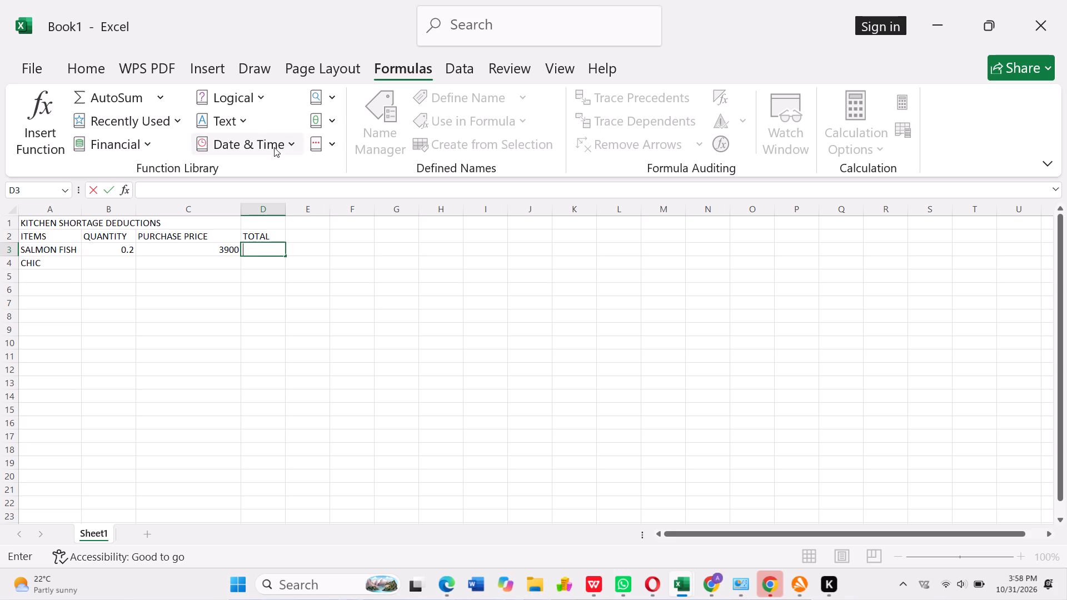
Look through the recently used functions and function categories in Insert Function for one that suits the salmon fish total in D3.
left_click(126, 189)
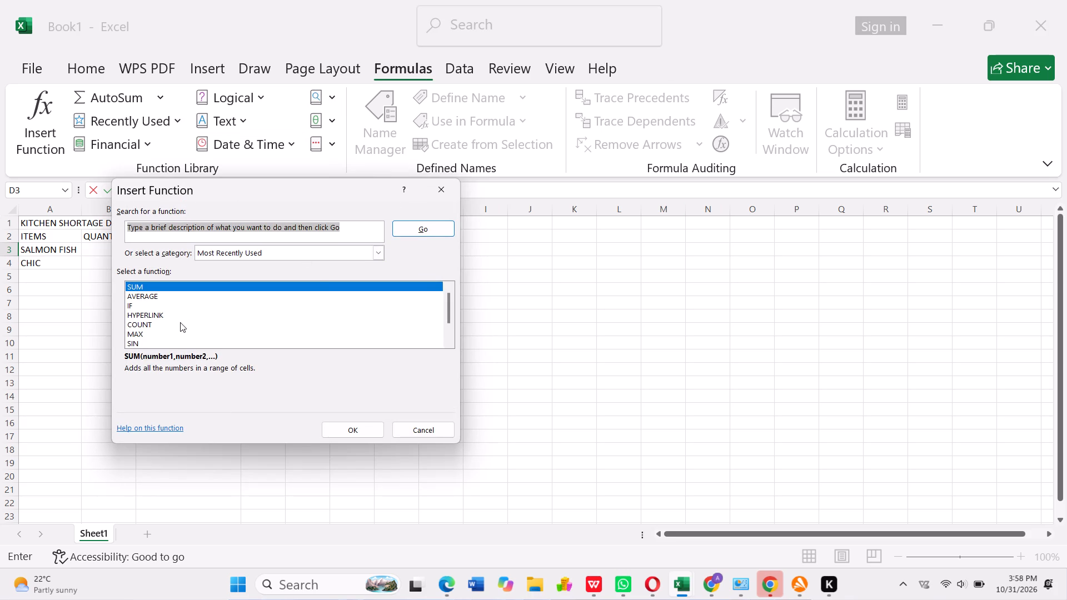
scroll(152, 326, "down", 5)
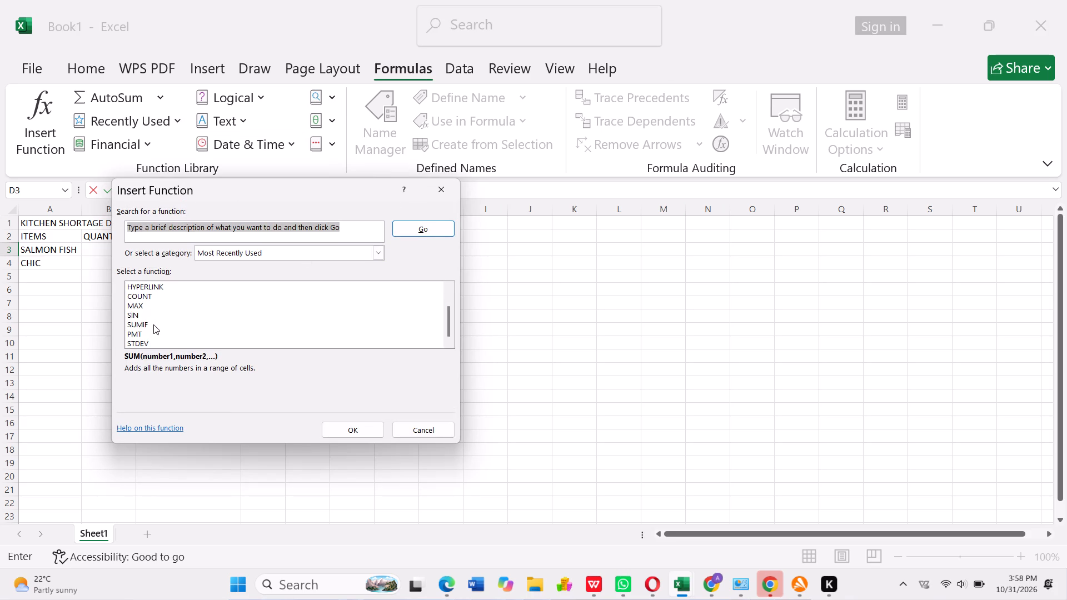
scroll(153, 324, "up", 1)
scroll(153, 323, "down", 2)
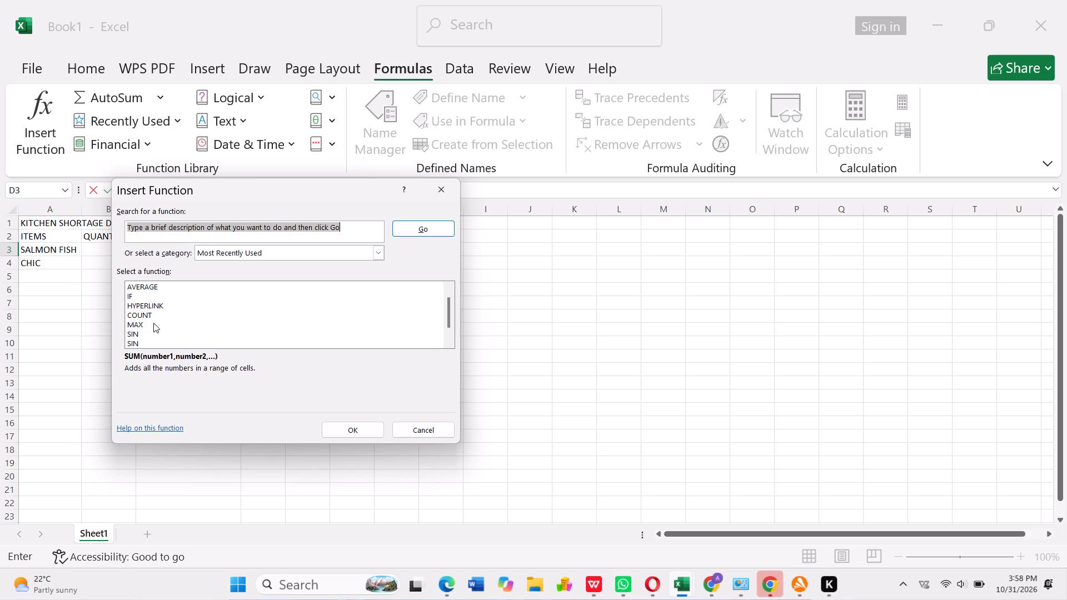
scroll(153, 323, "up", 5)
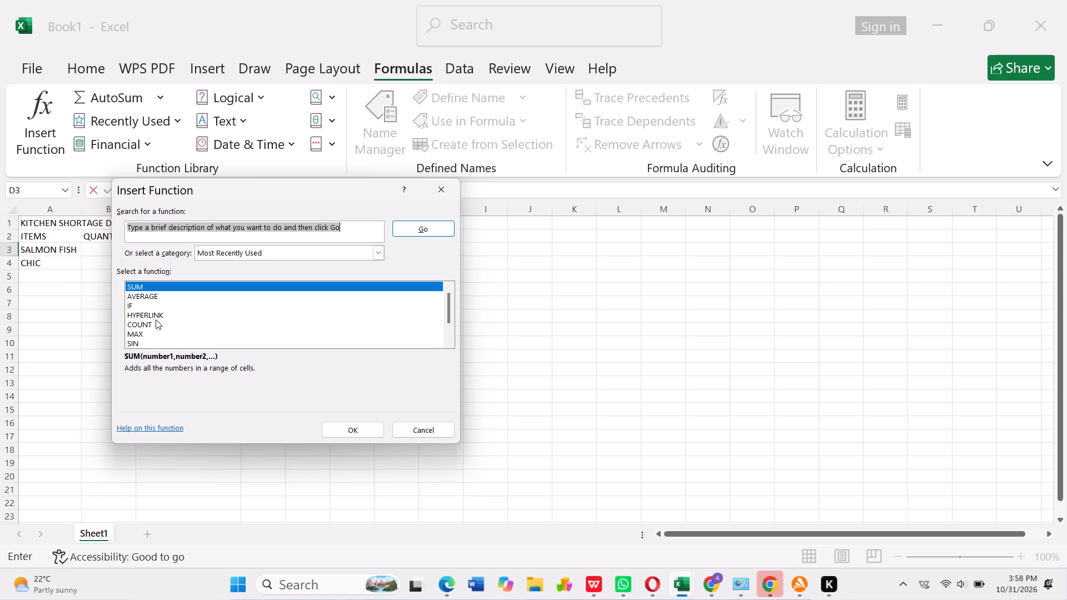
scroll(156, 319, "up", 1)
left_click(276, 257)
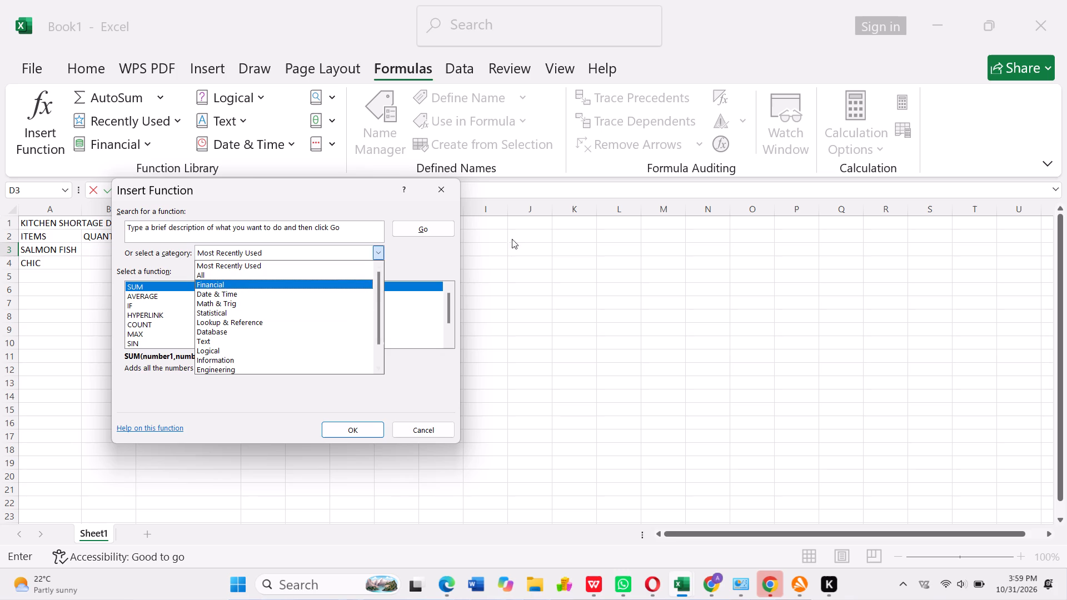
left_click(440, 191)
left_click(445, 195)
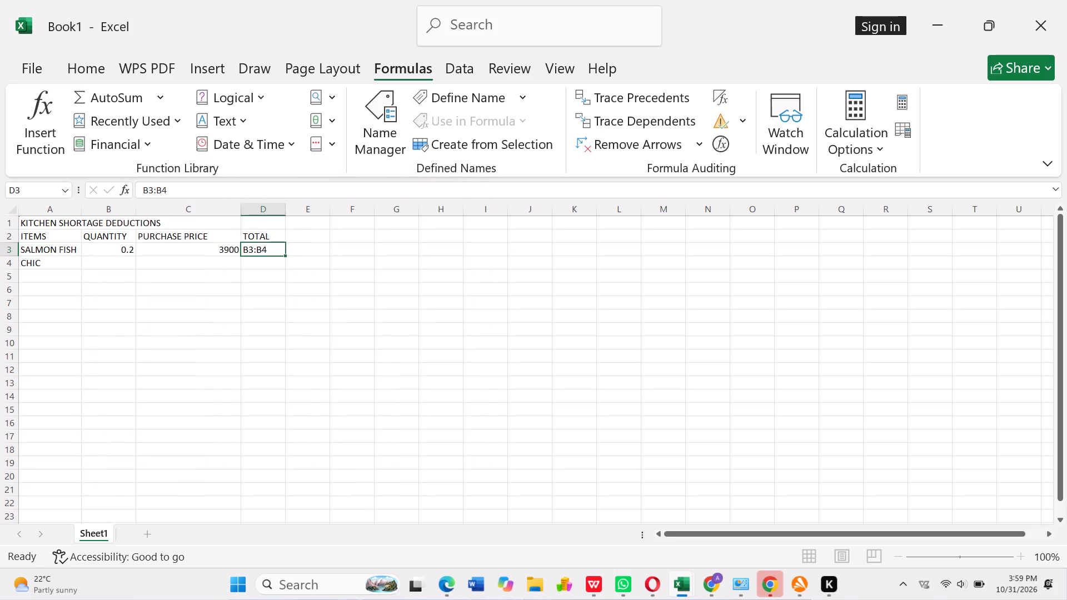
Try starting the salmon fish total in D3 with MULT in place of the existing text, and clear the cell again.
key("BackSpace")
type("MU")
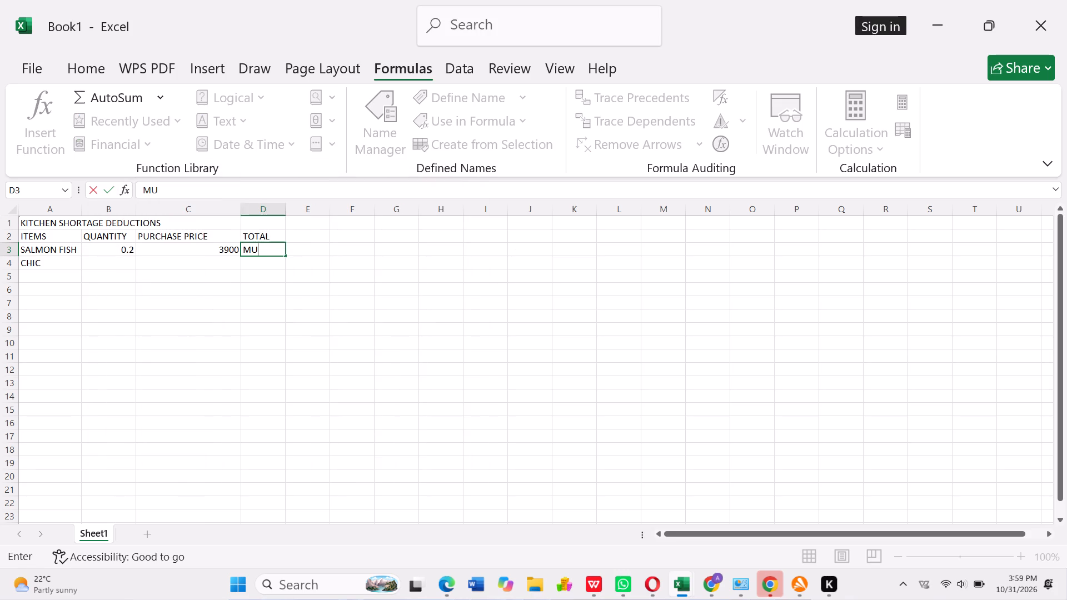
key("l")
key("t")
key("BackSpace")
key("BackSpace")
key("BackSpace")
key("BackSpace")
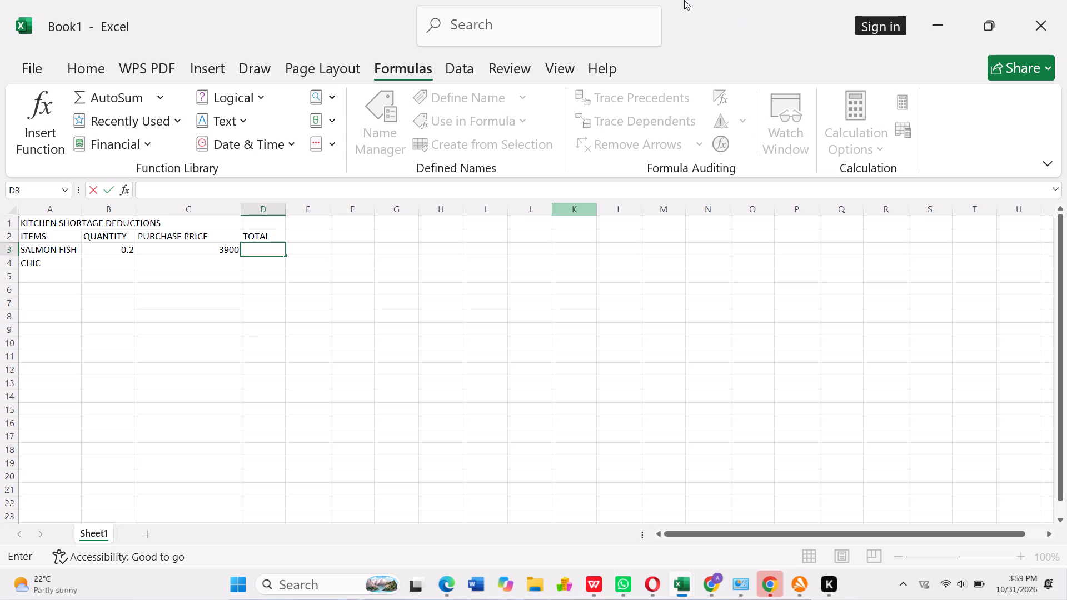
Insert the PRODUCT function into D3 from the list of all functions.
left_click(54, 109)
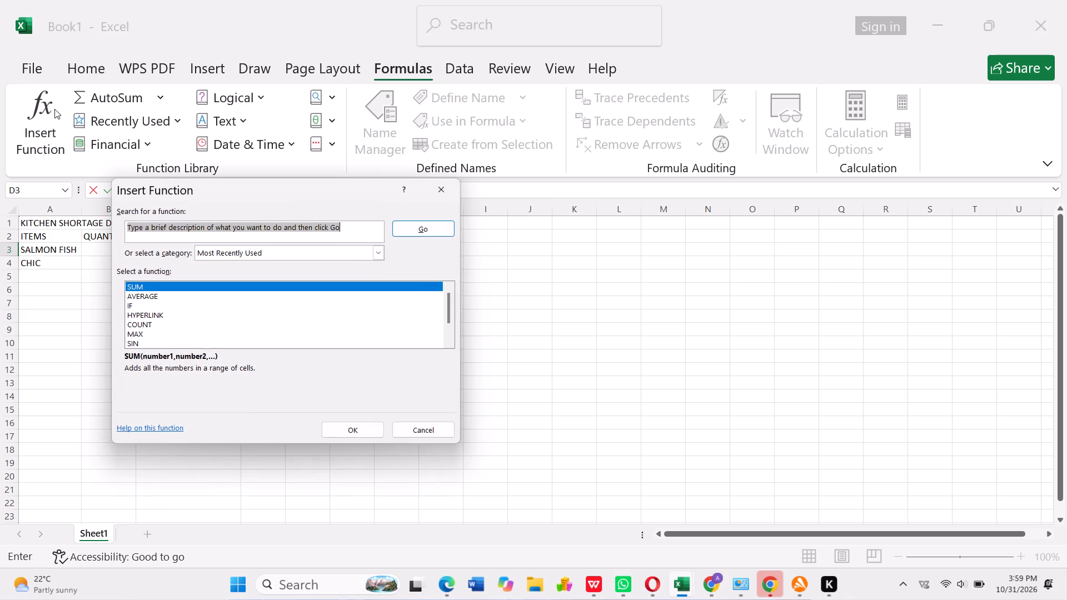
scroll(146, 321, "down", 4)
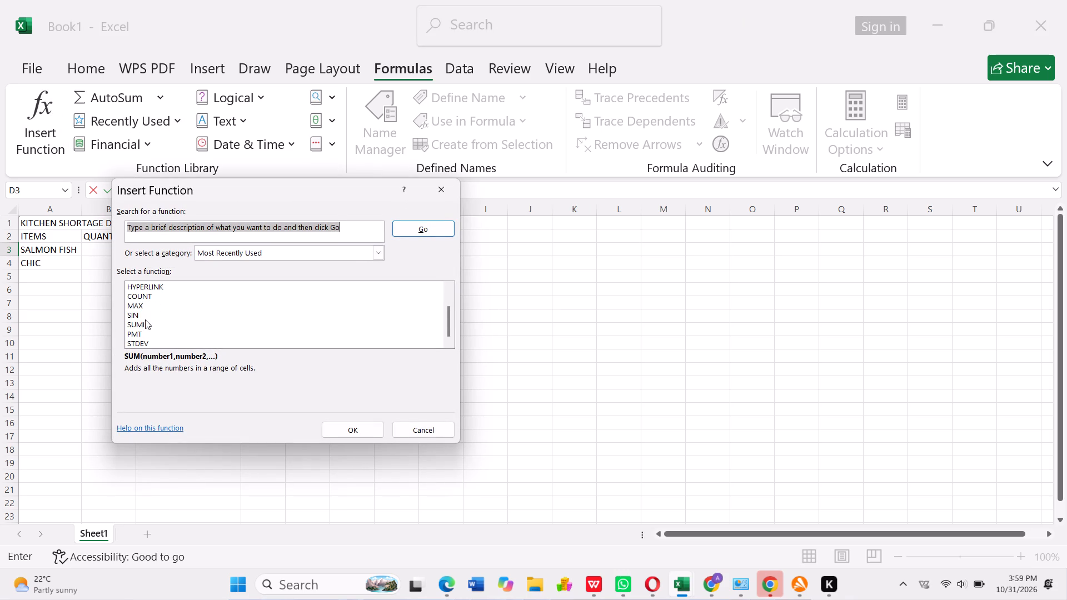
left_click(258, 254)
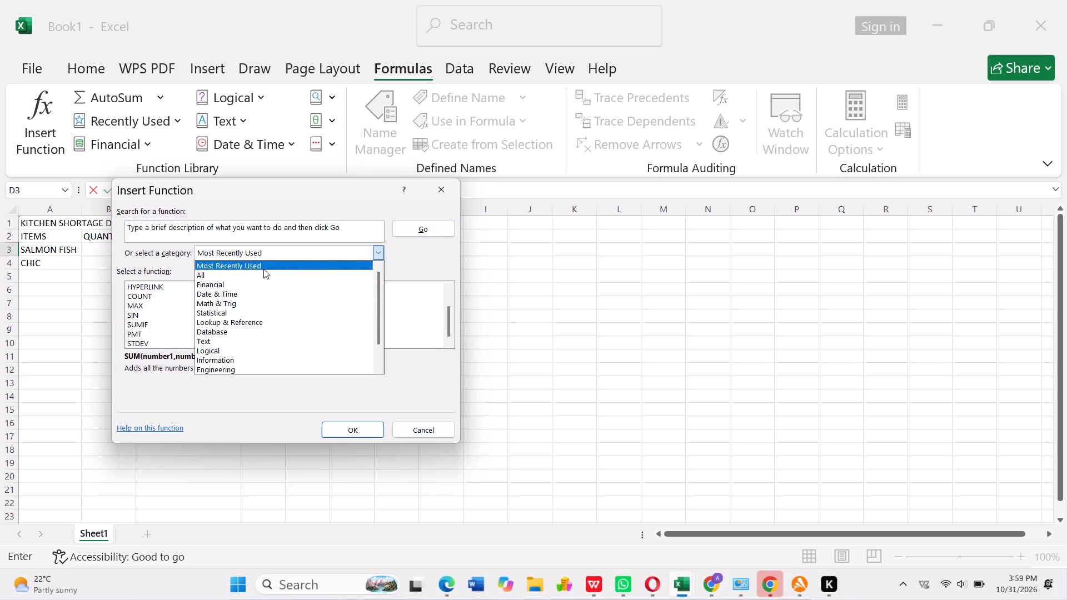
left_click(262, 279)
scroll(230, 318, "down", 20)
scroll(230, 318, "down", 2)
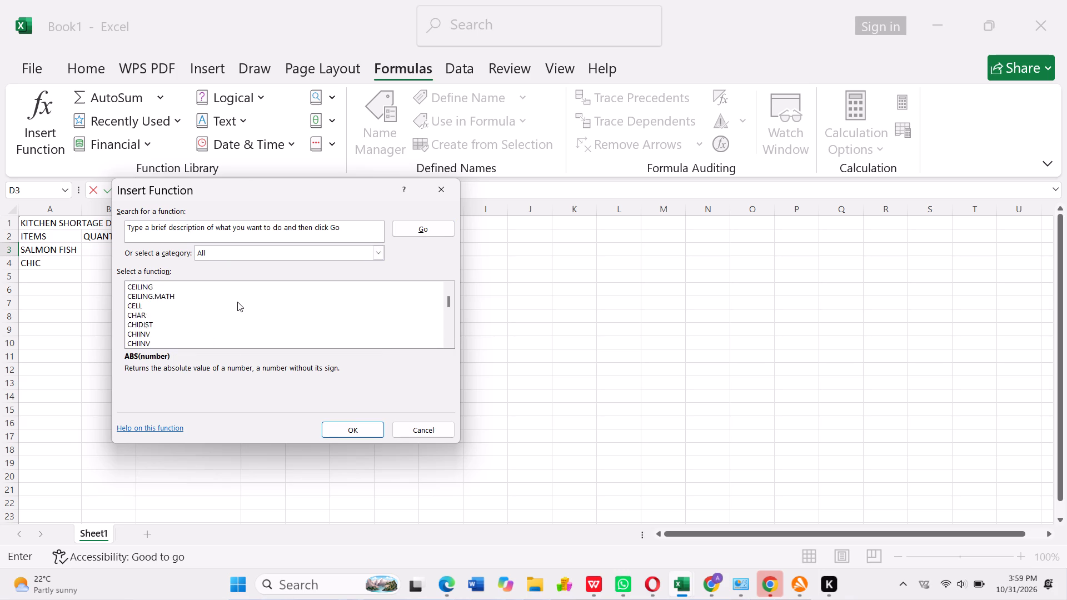
scroll(237, 302, "down", 20)
scroll(237, 302, "down", 20)
scroll(237, 302, "down", 4)
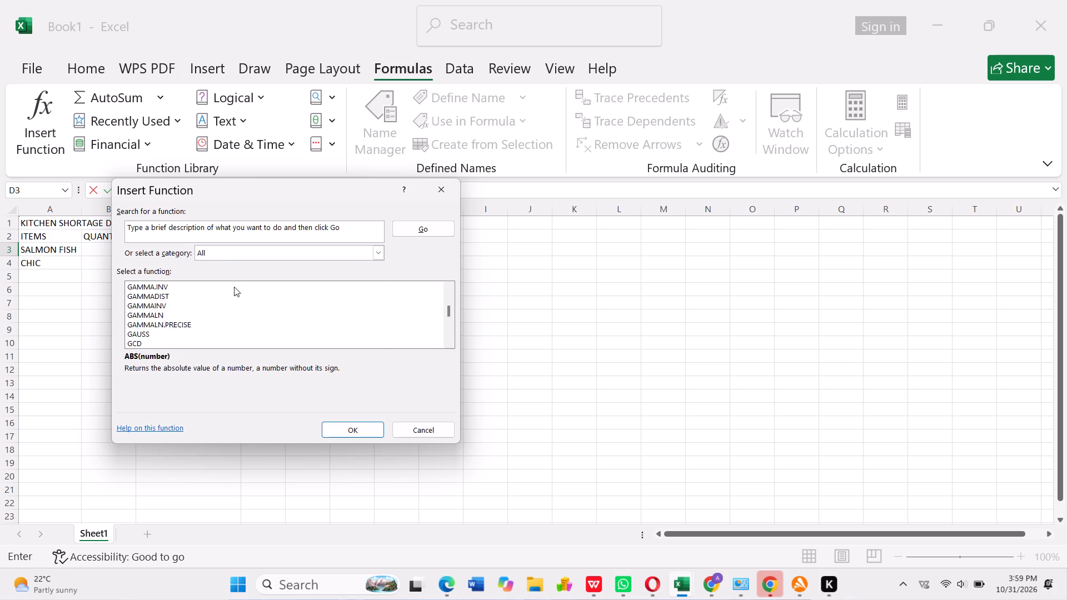
scroll(234, 287, "down", 20)
scroll(234, 287, "down", 18)
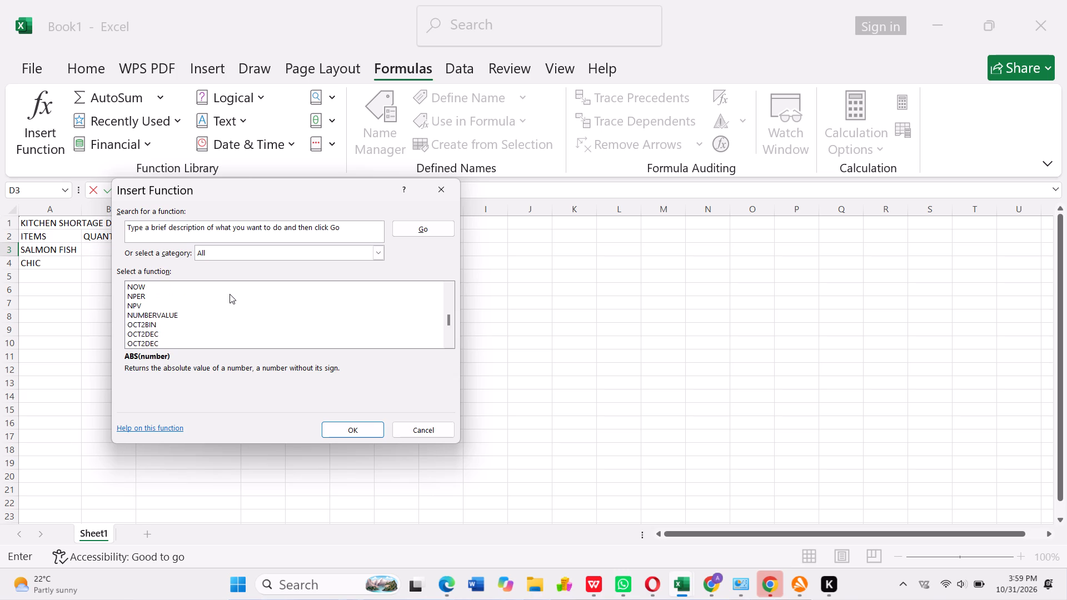
scroll(230, 294, "up", 9)
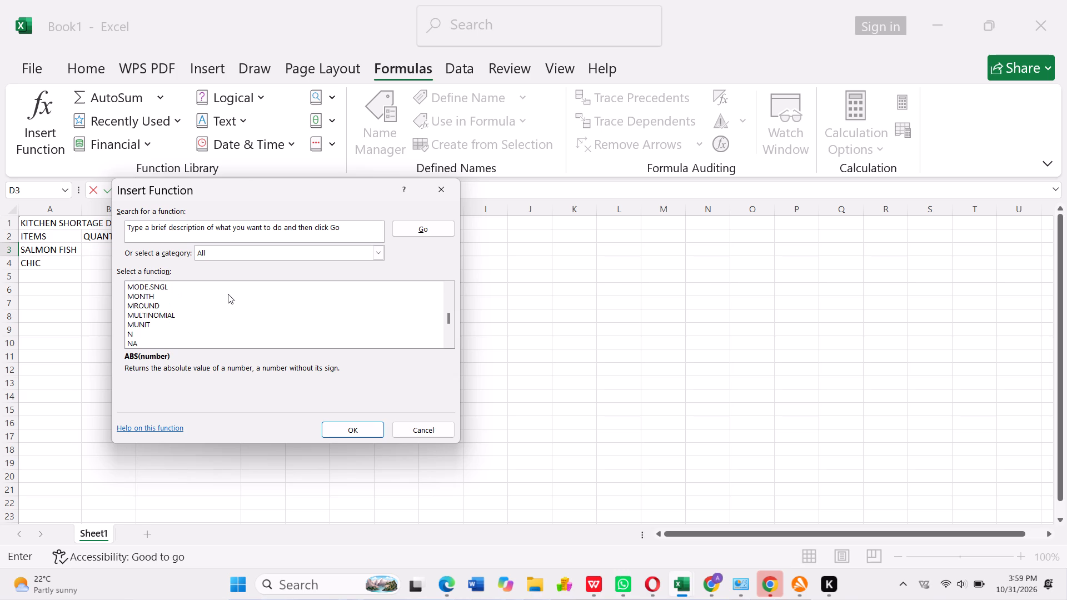
scroll(228, 294, "up", 2)
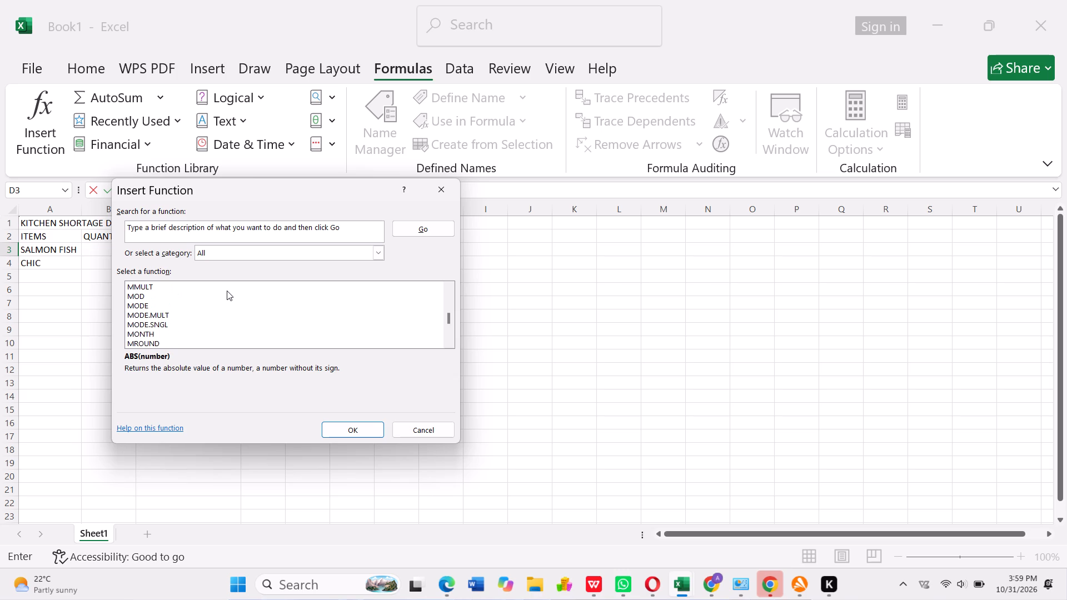
scroll(227, 291, "up", 6)
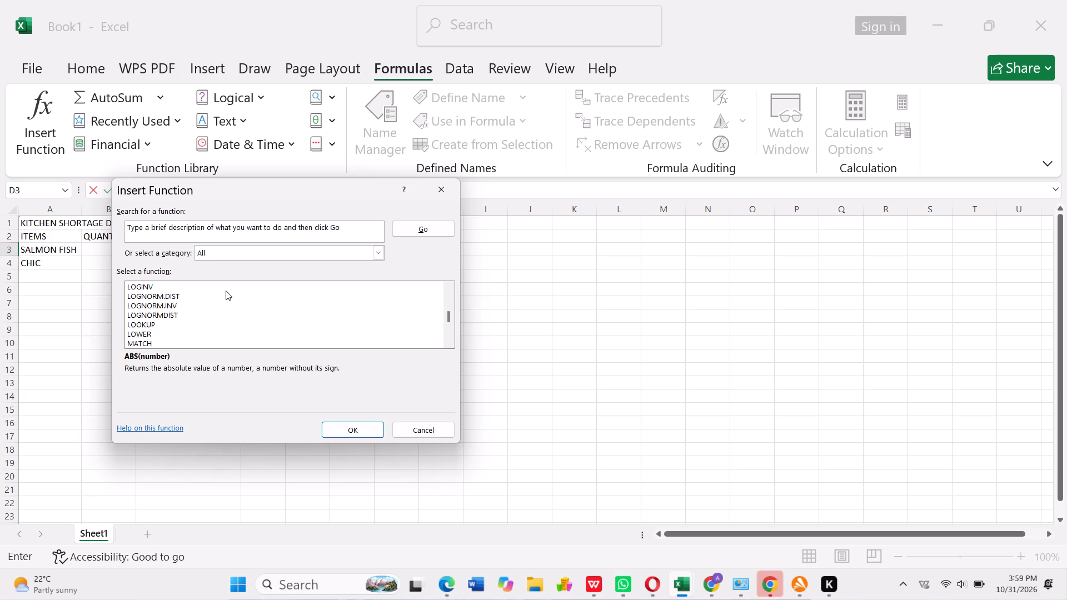
scroll(226, 291, "down", 5)
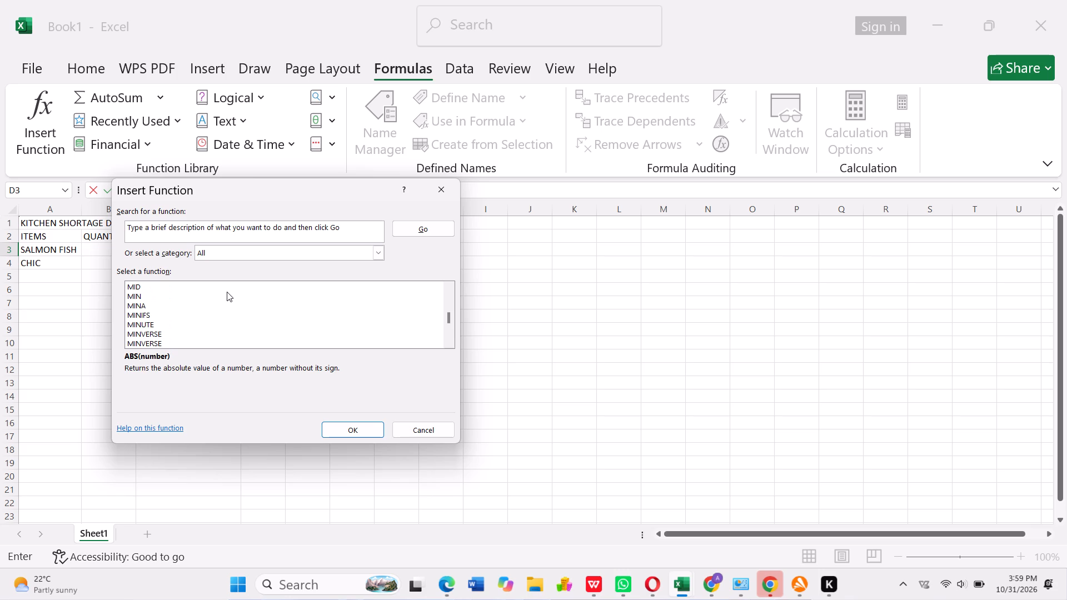
scroll(227, 292, "down", 7)
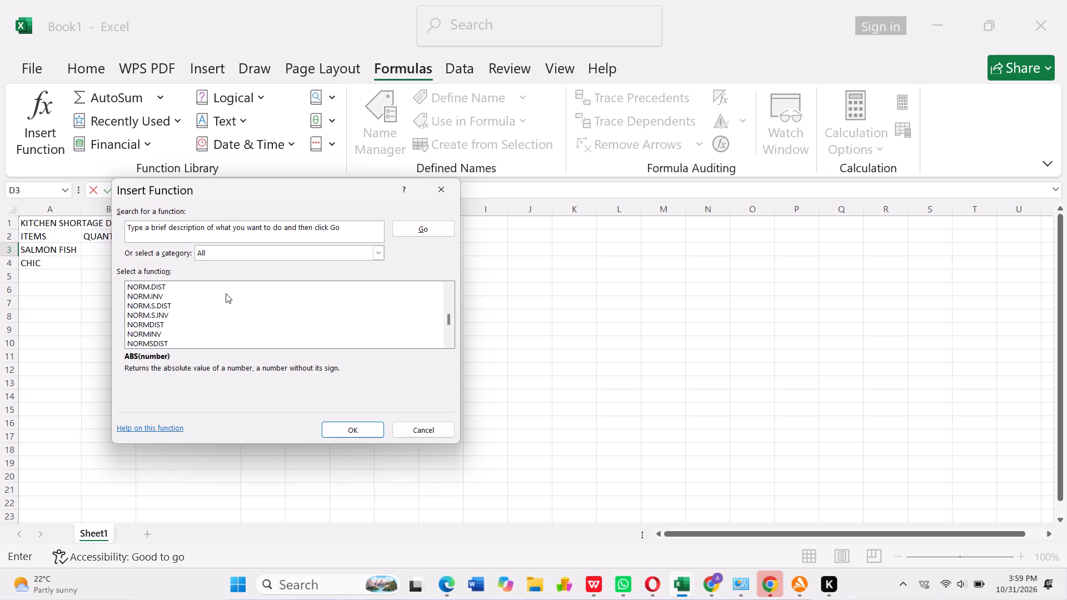
scroll(226, 293, "down", 15)
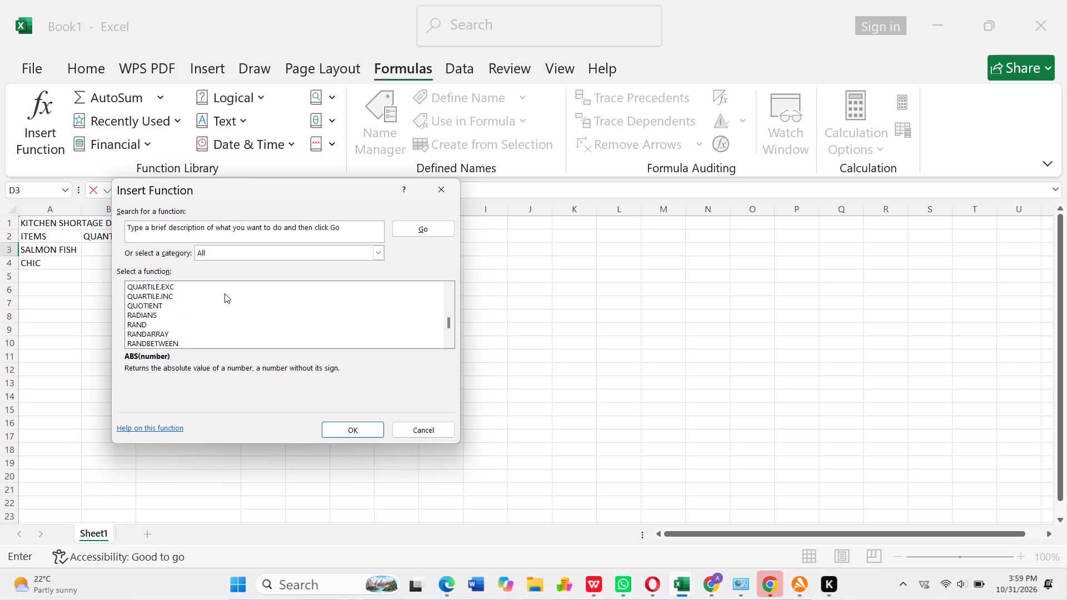
scroll(225, 293, "down", 5)
scroll(225, 292, "up", 9)
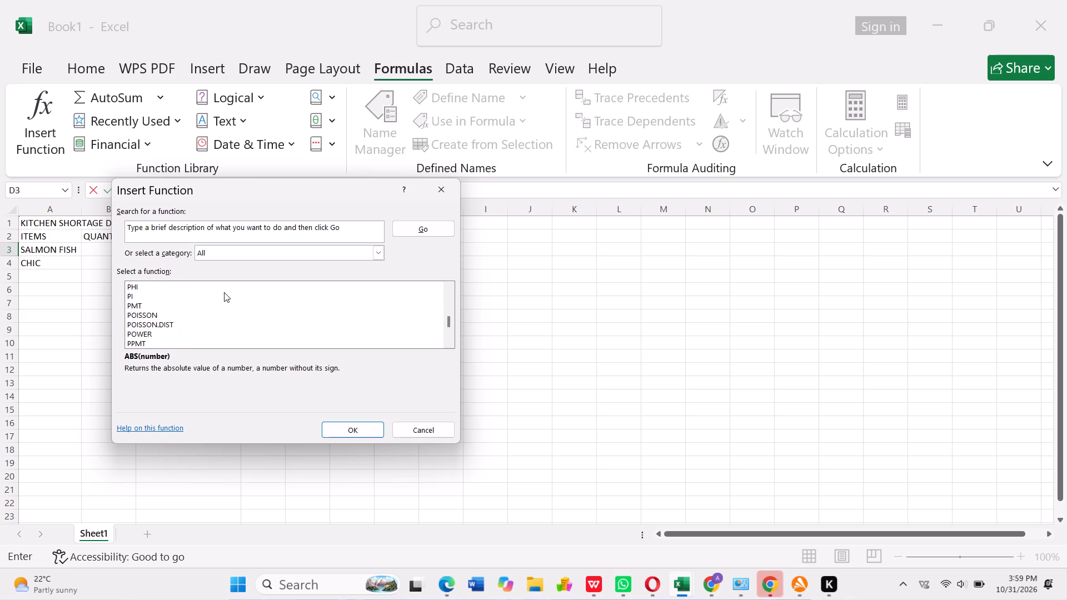
scroll(223, 292, "up", 6)
scroll(222, 291, "down", 2)
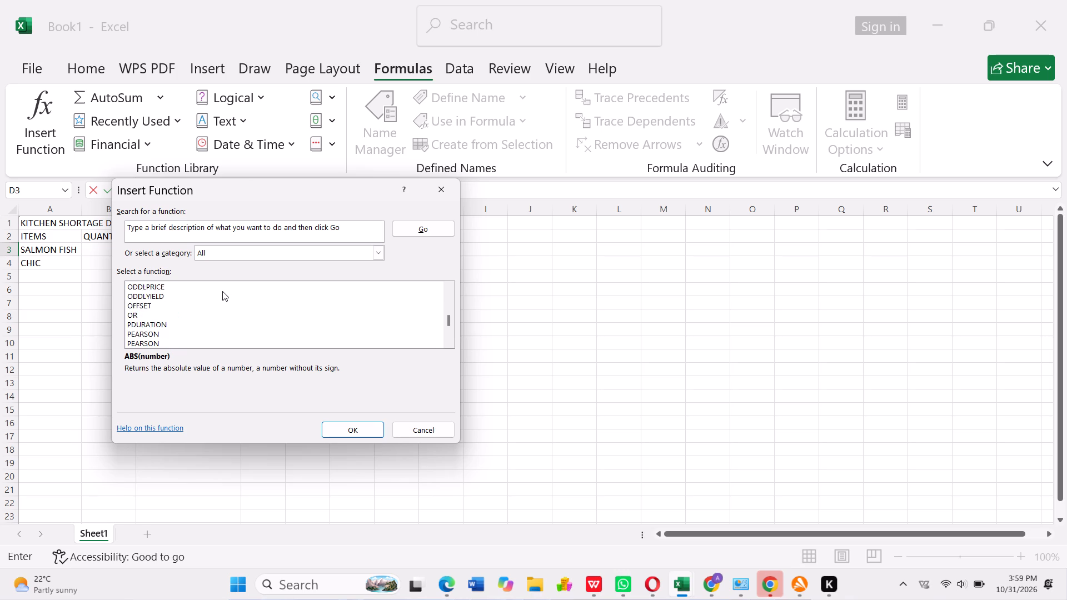
scroll(222, 291, "down", 5)
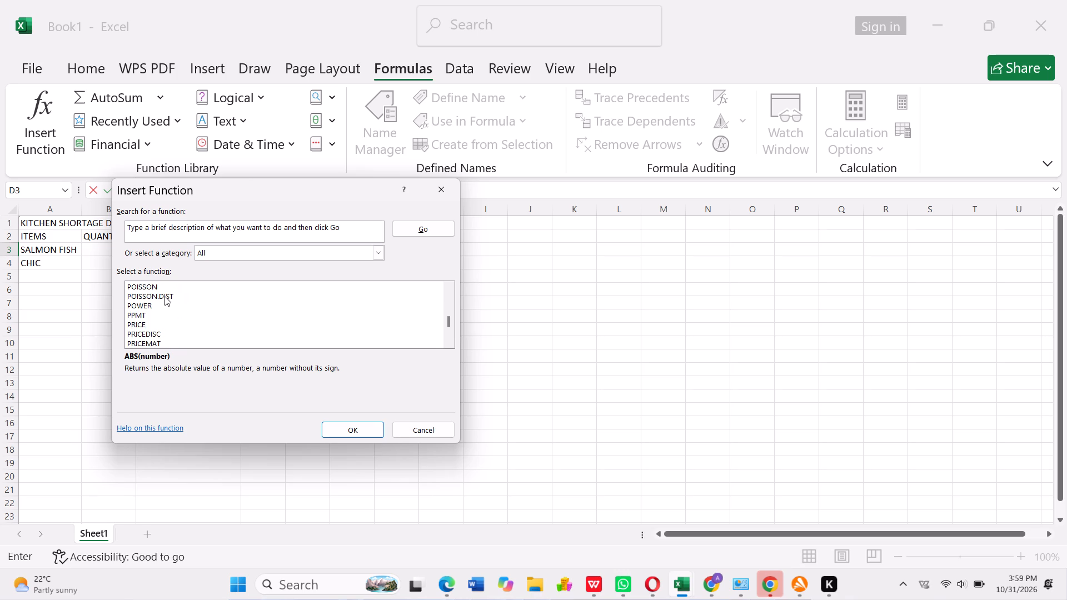
scroll(164, 296, "down", 2)
left_click(159, 303)
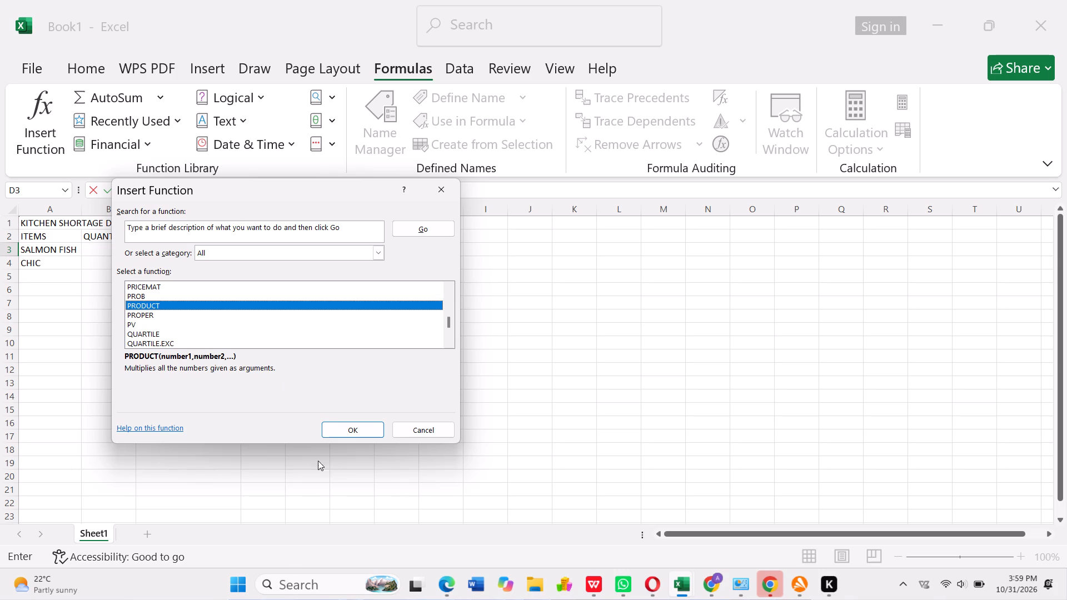
left_click(324, 429)
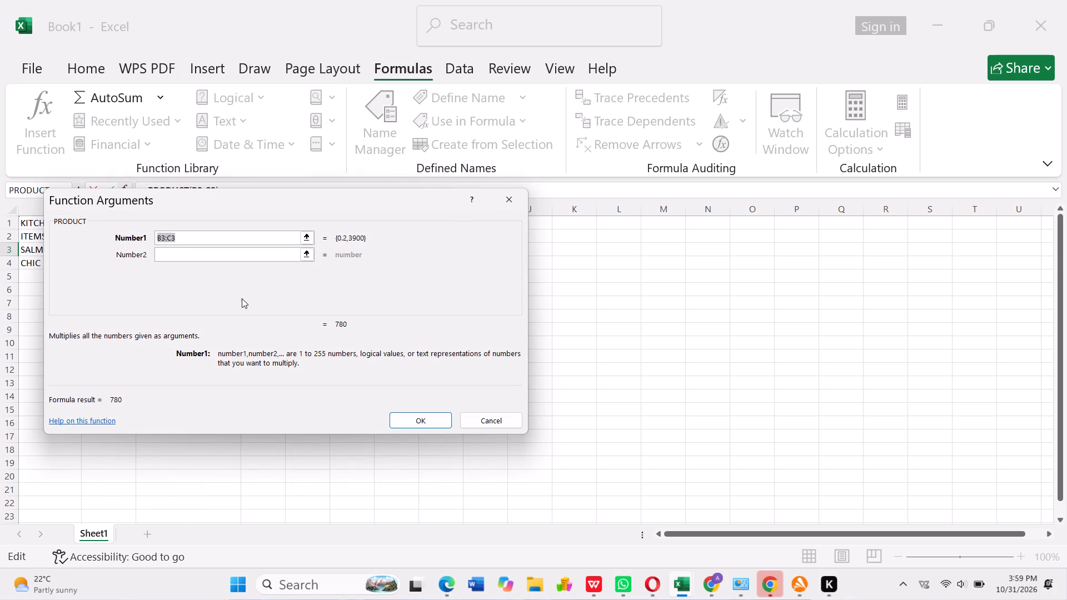
Calculate the salmon fish total in D3 with B3:C3 as the PRODUCT function's first argument.
left_click(184, 237)
key("Left")
key("BackSpace")
type("BN")
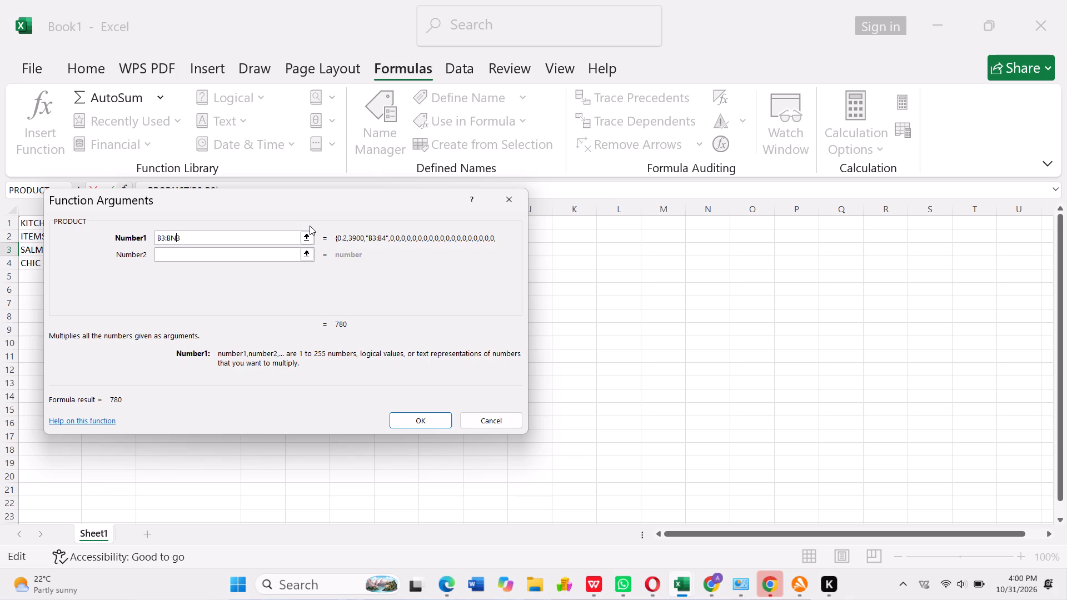
key("BackSpace")
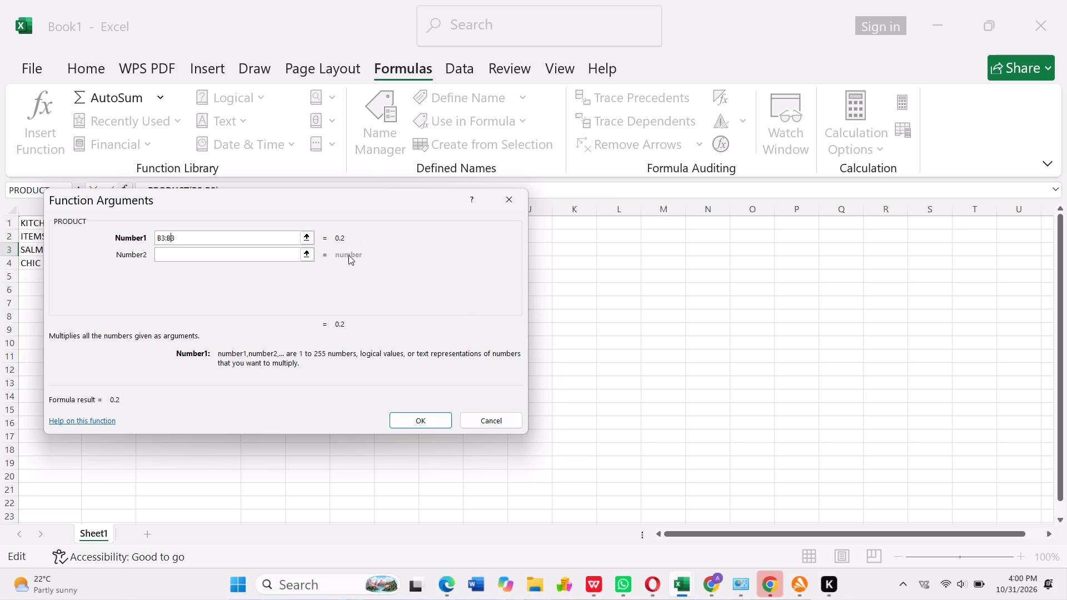
left_click(209, 237)
key("BackSpace")
key("BackSpace")
type("C3")
left_click(215, 261)
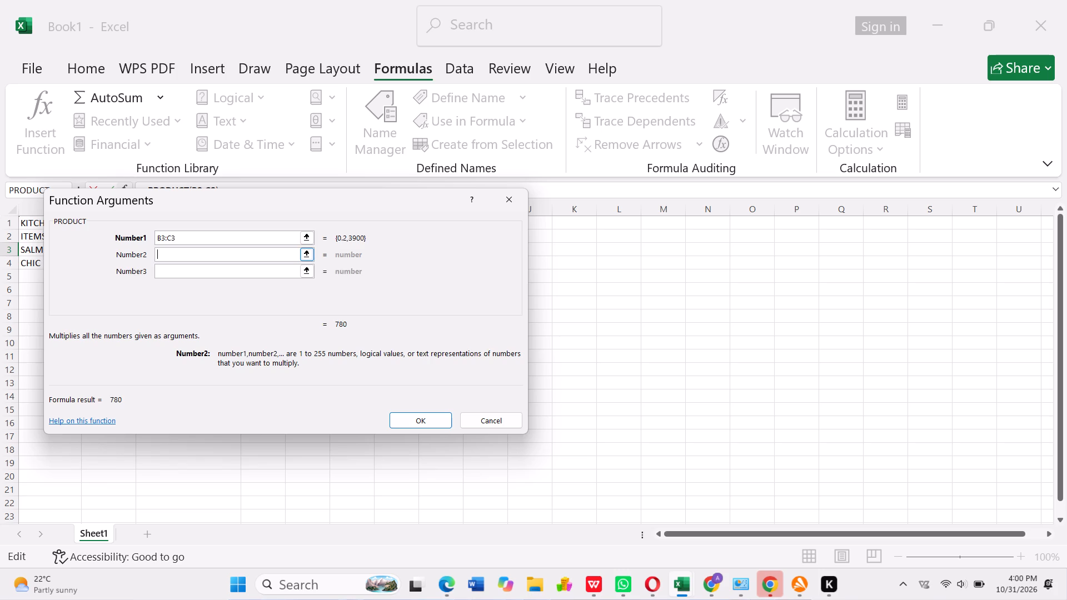
left_click(281, 238)
left_click(438, 419)
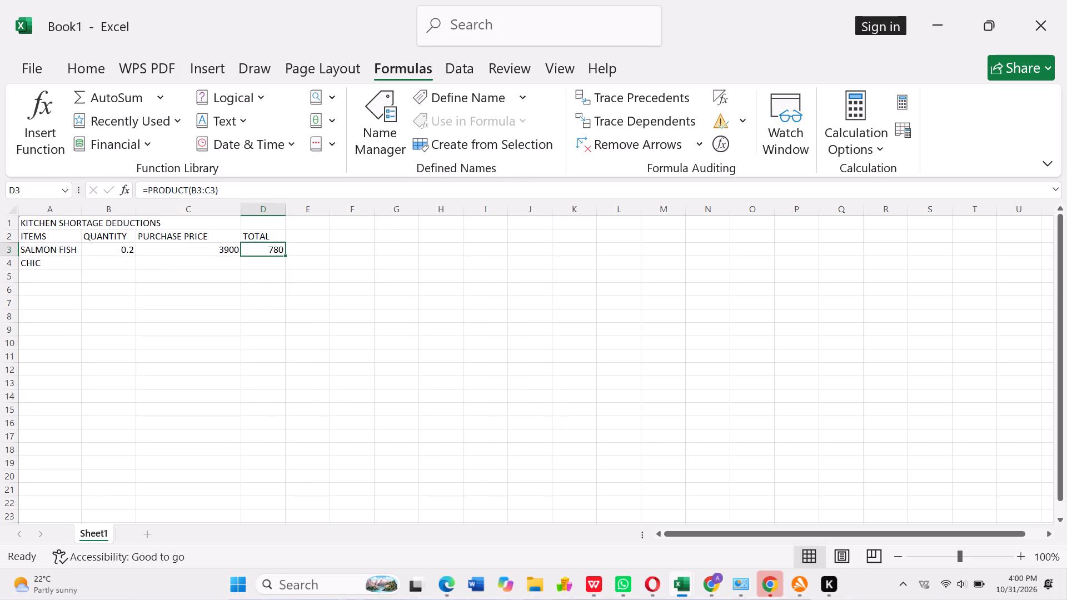
left_click(259, 246)
Complete the item name in A4 as CHICKEN and enter 0.250 as its quantity in B4.
left_click(59, 266)
double_click(44, 264)
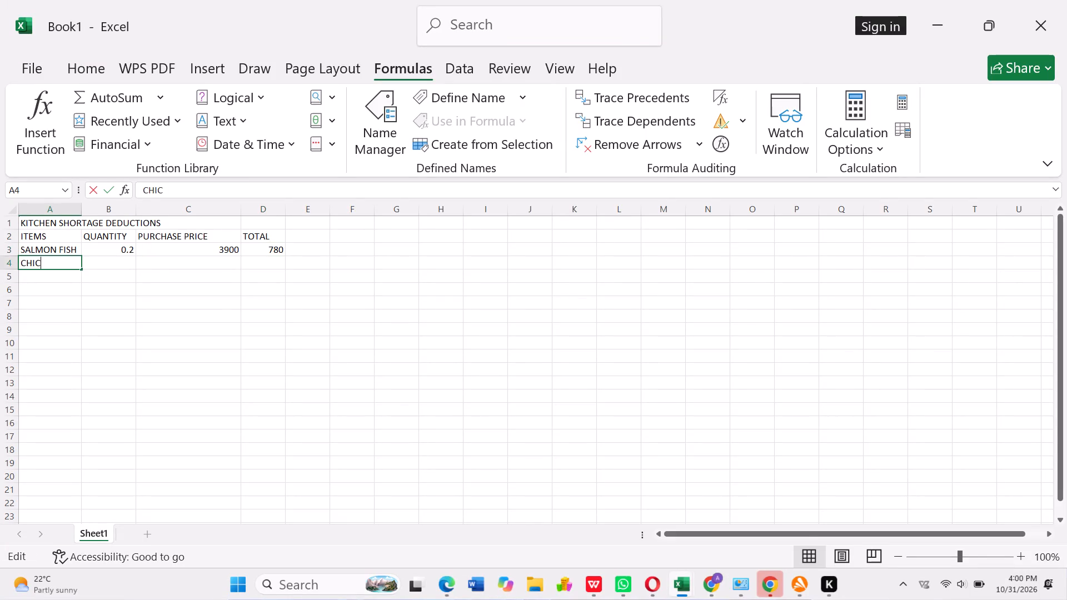
type("KEN")
left_click(122, 267)
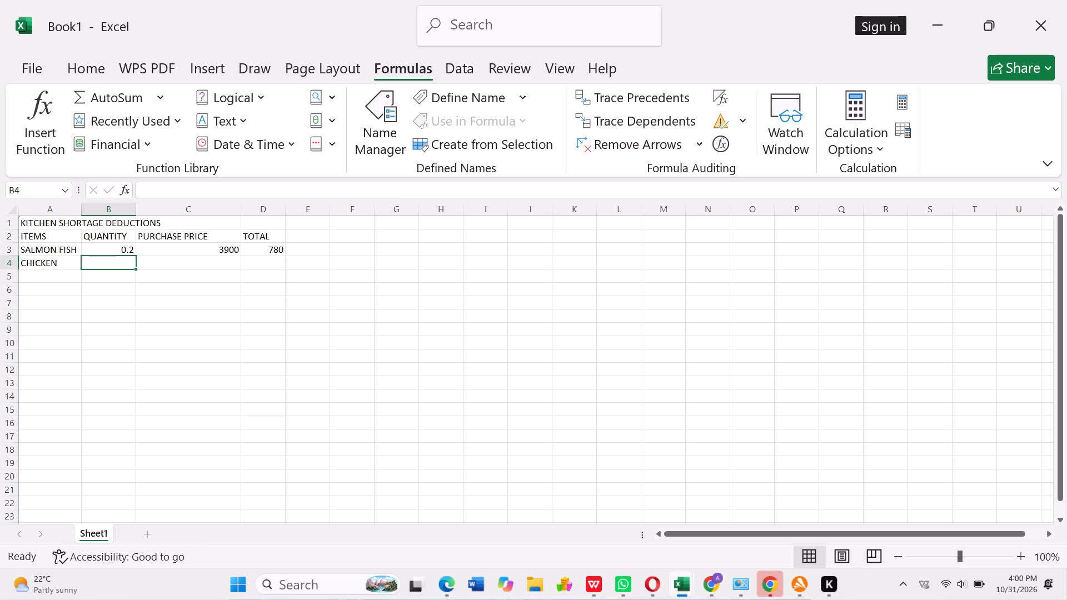
key("0")
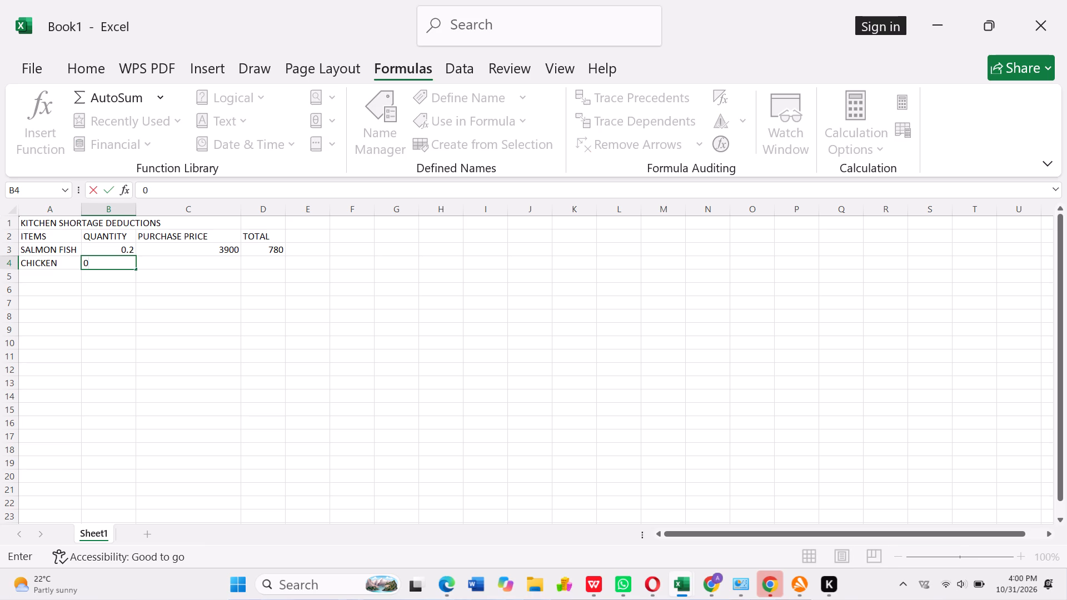
key("period")
type("250")
Extend the item name in A4 to CHICKEN 65.
left_click(54, 277)
left_click(58, 259)
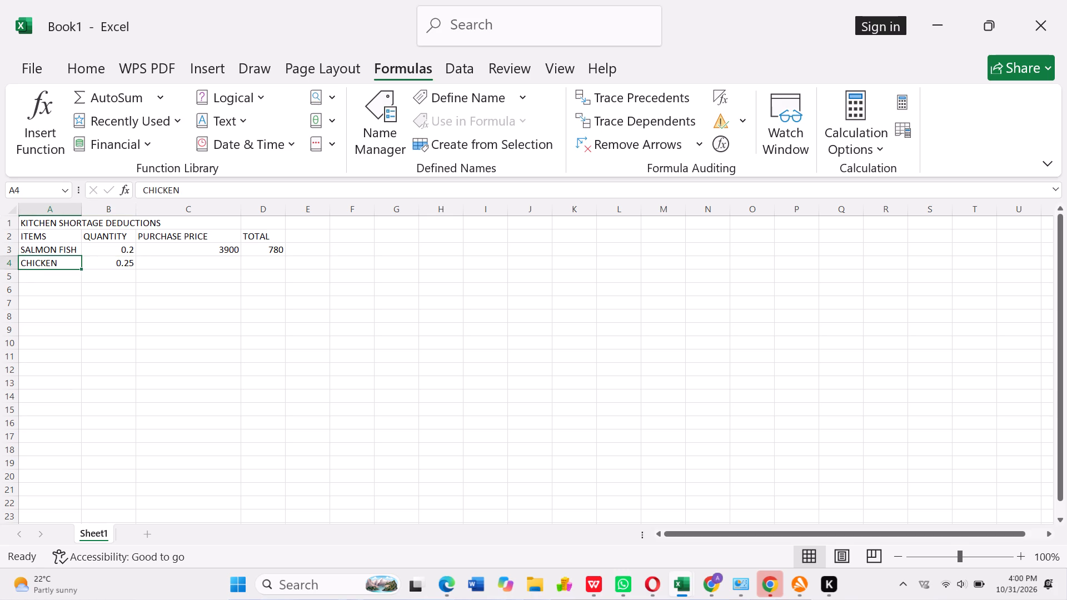
double_click(58, 259)
key("space")
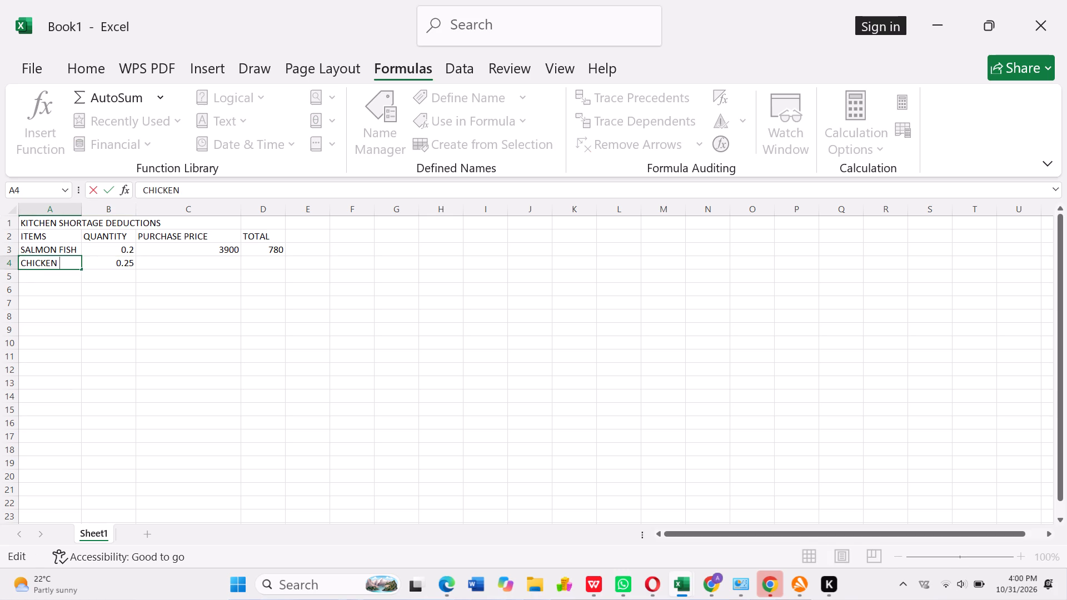
type("65")
left_click(106, 268)
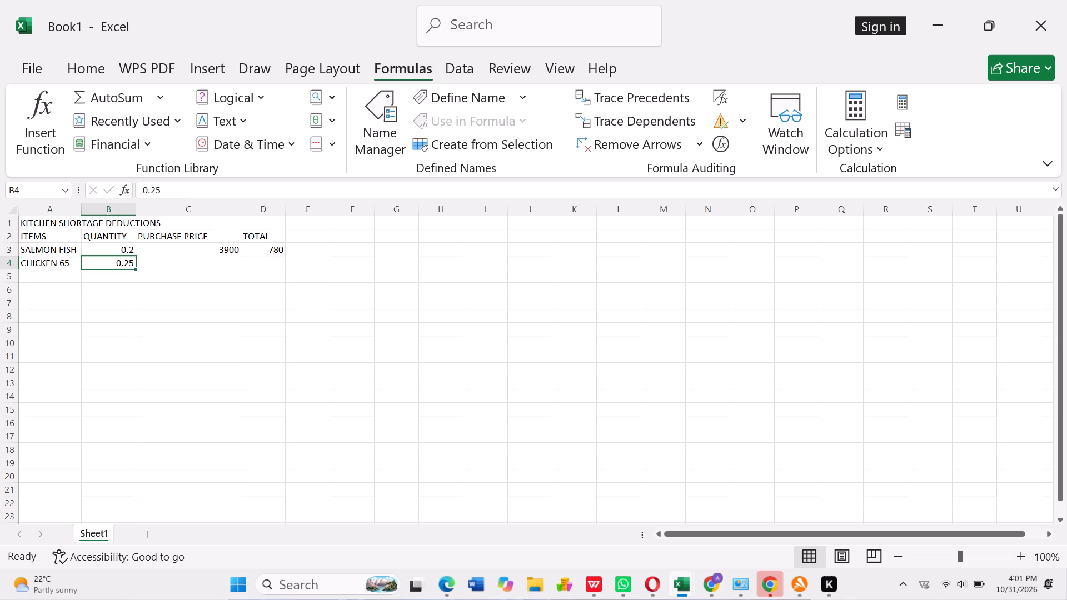
Enter 560 as the purchase price of CHICKEN 65 in C4.
left_click(176, 266)
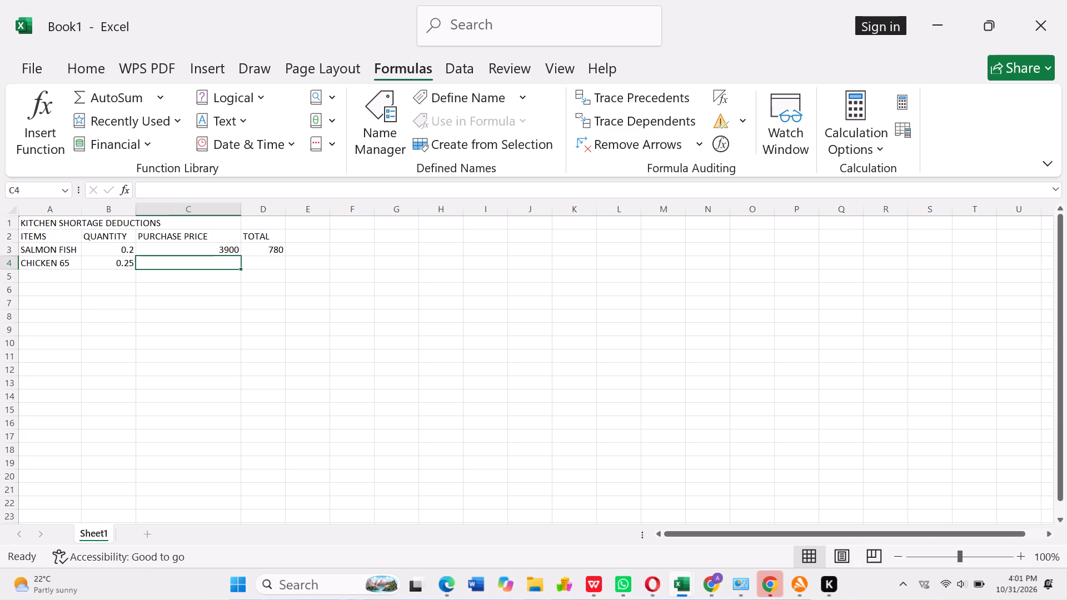
type("56")
key("0")
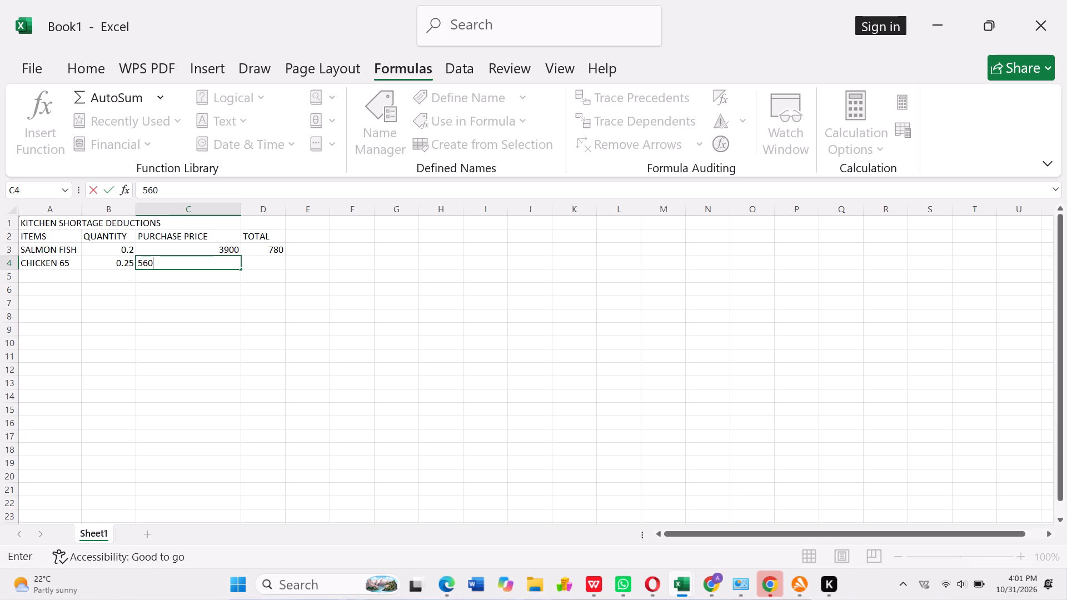
Fill the PRODUCT formula from D3 down to D4 to calculate the CHICKEN 65 total.
left_click(263, 264)
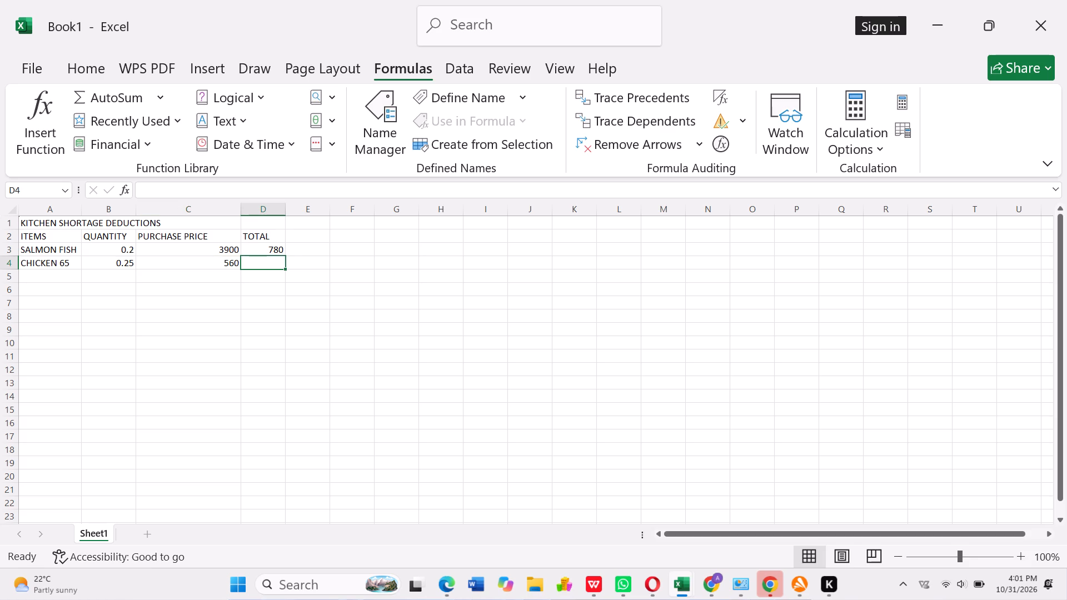
left_click(278, 249)
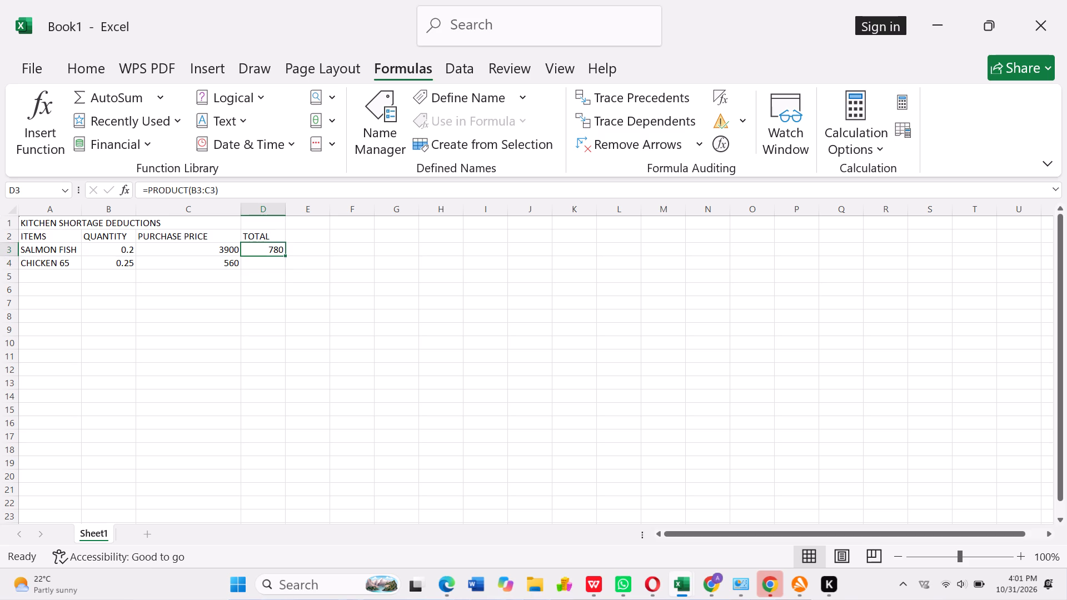
left_click_drag(284, 253, 287, 269)
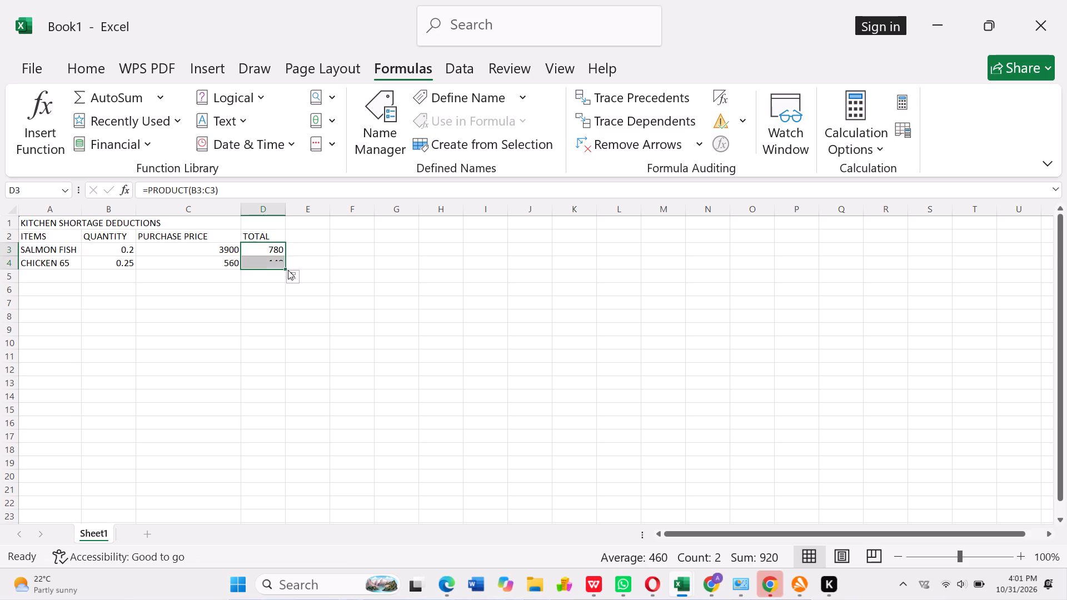
Enter a second SALMON FISH item in row 5 with quantity 0.5 and purchase price 3900.
left_click(41, 279)
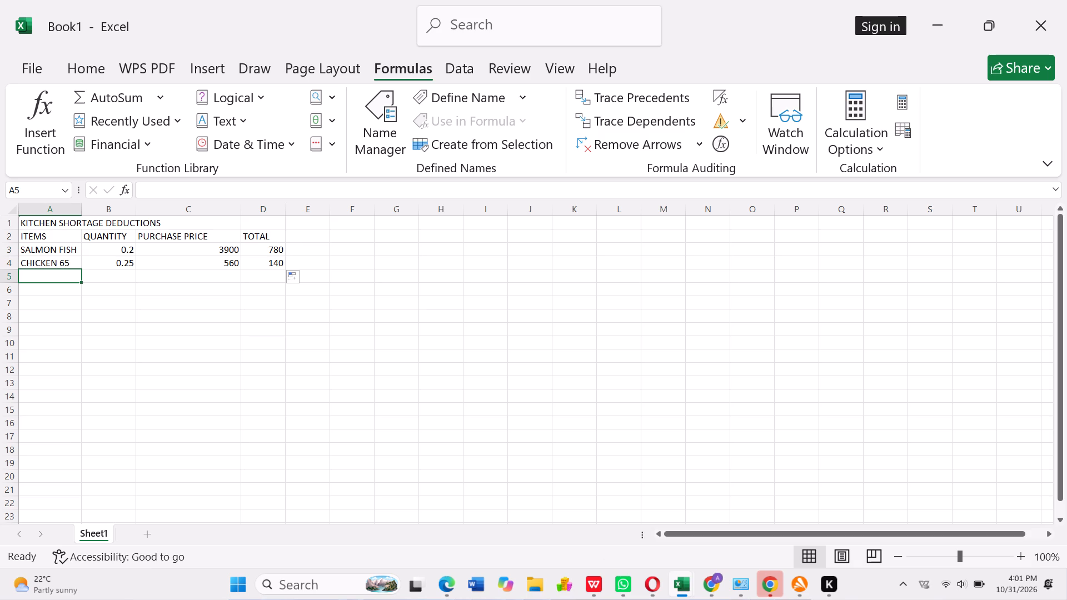
type("SA")
type("LMON")
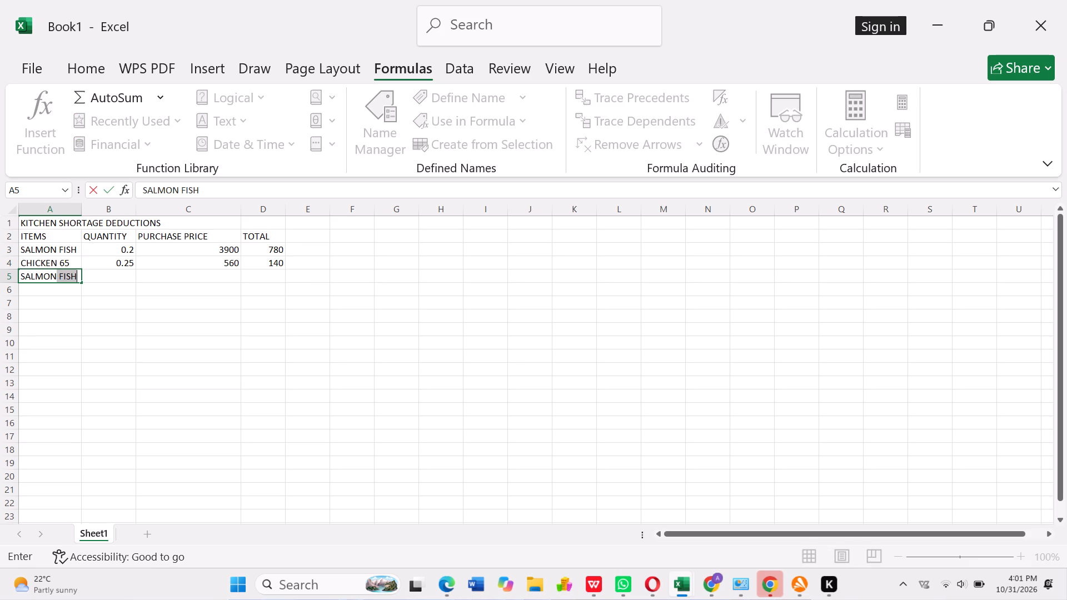
left_click(109, 284)
left_click(109, 280)
left_click(108, 276)
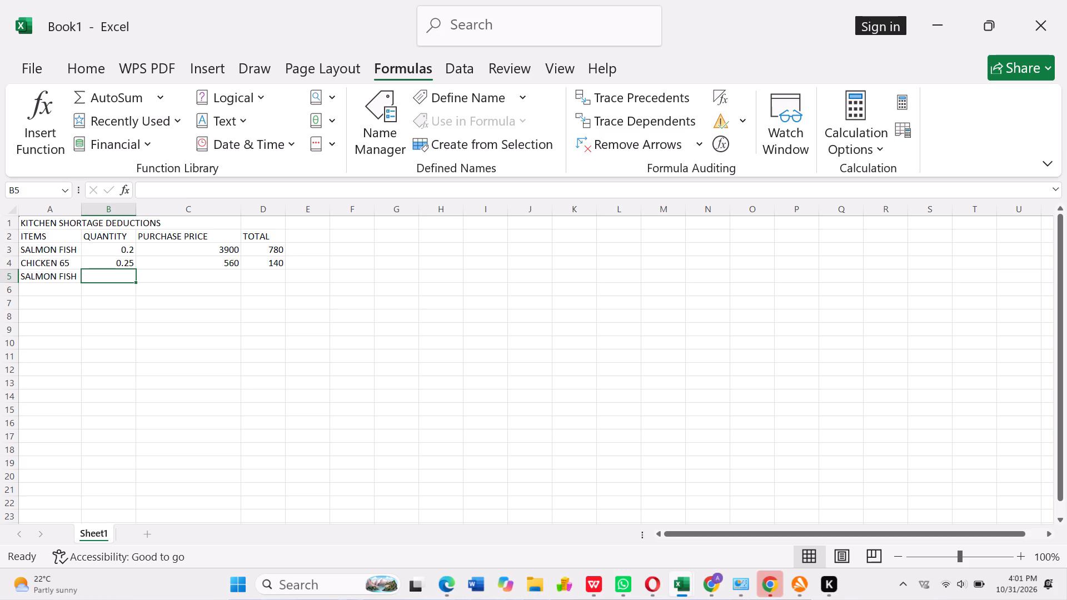
key("0")
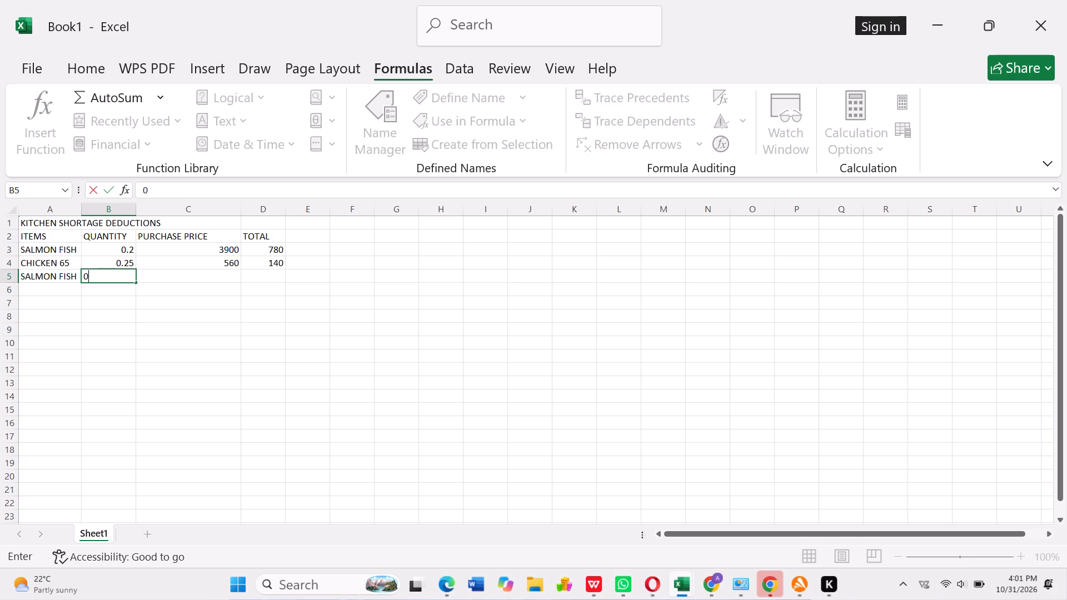
key("period")
key("5")
left_click(171, 279)
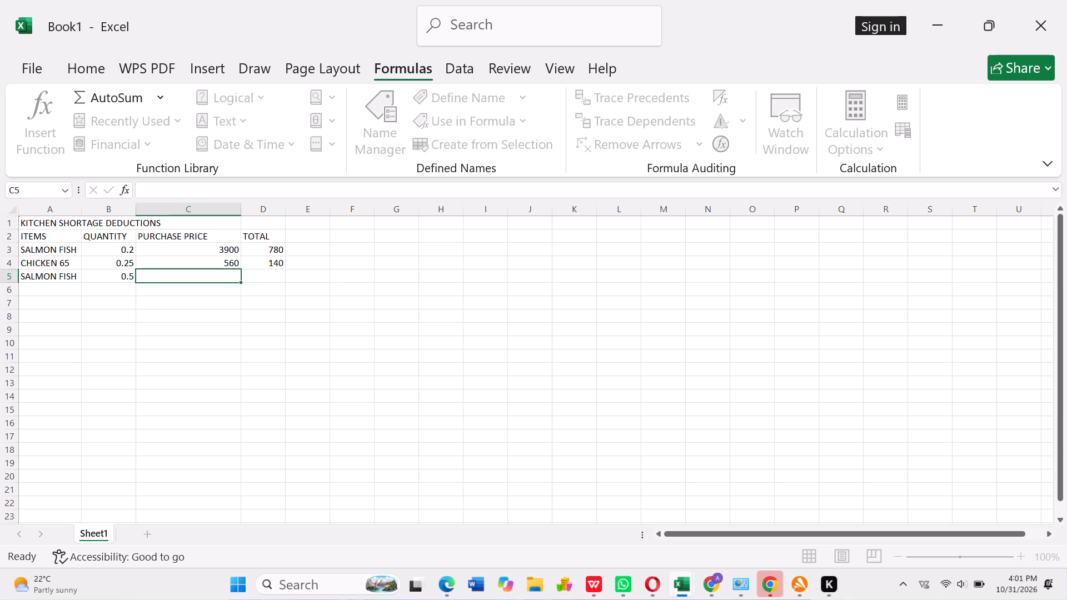
type("3900")
left_click(267, 278)
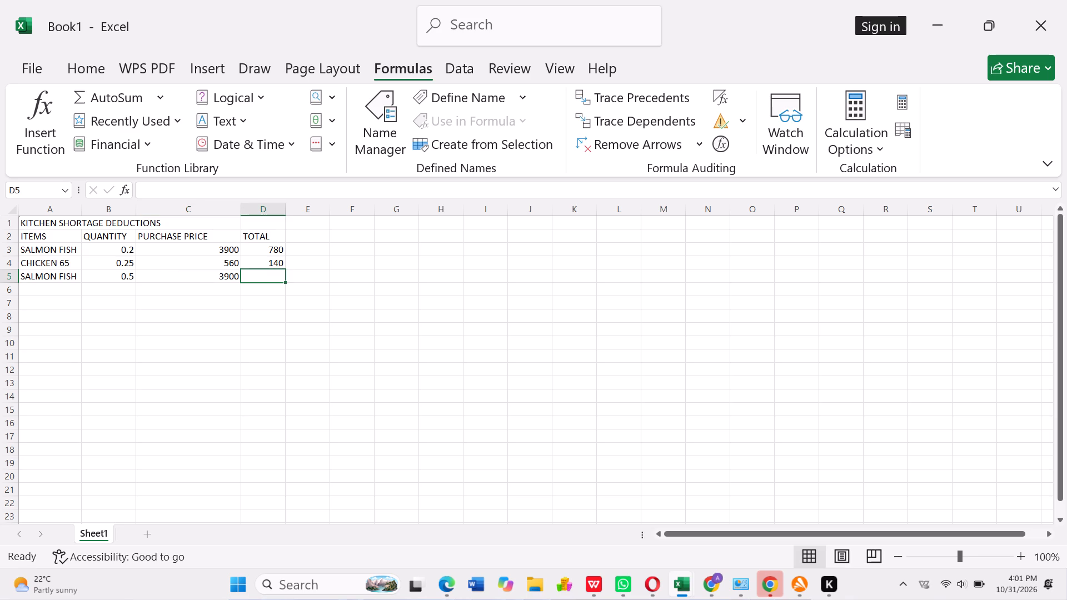
Enter UGALI SPECIAL as the next item in A6.
left_click(46, 288)
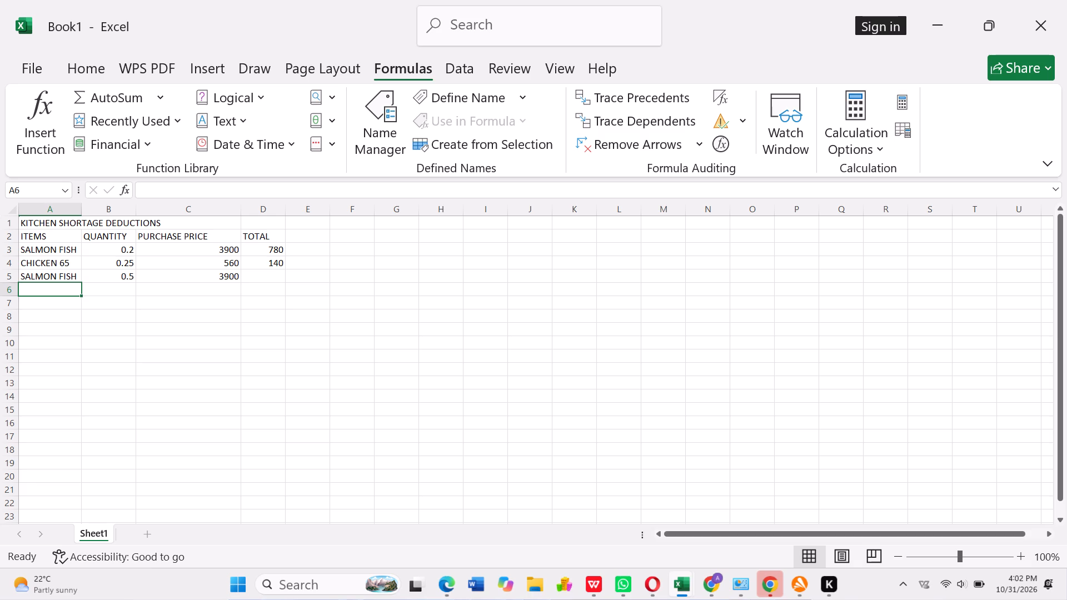
type("UGALI SPECIAL")
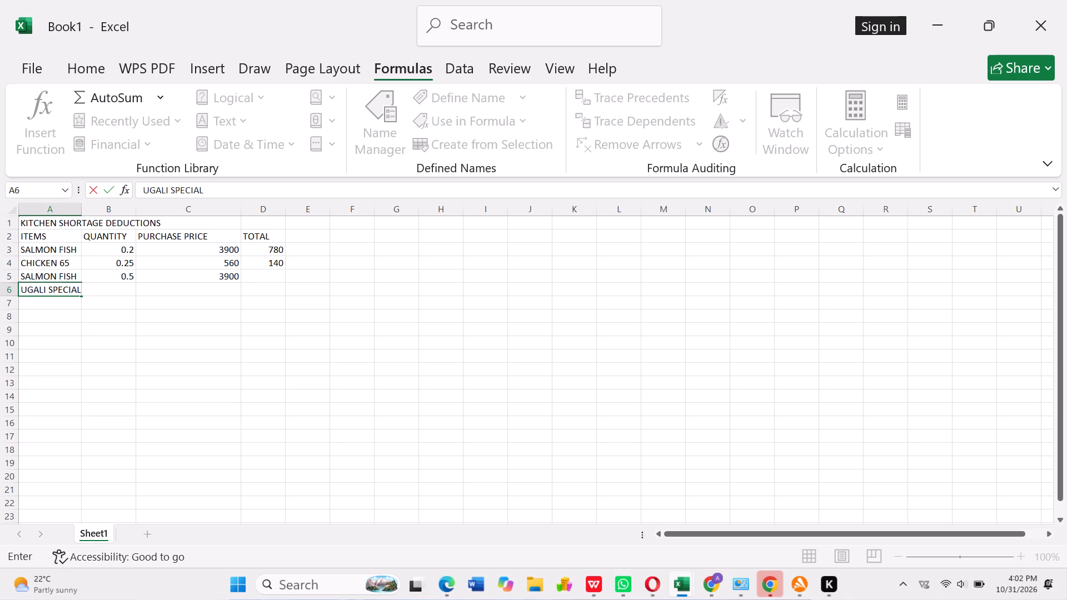
Widen column A to fit its longest entry.
left_click(81, 208)
left_click_drag(81, 208, 88, 214)
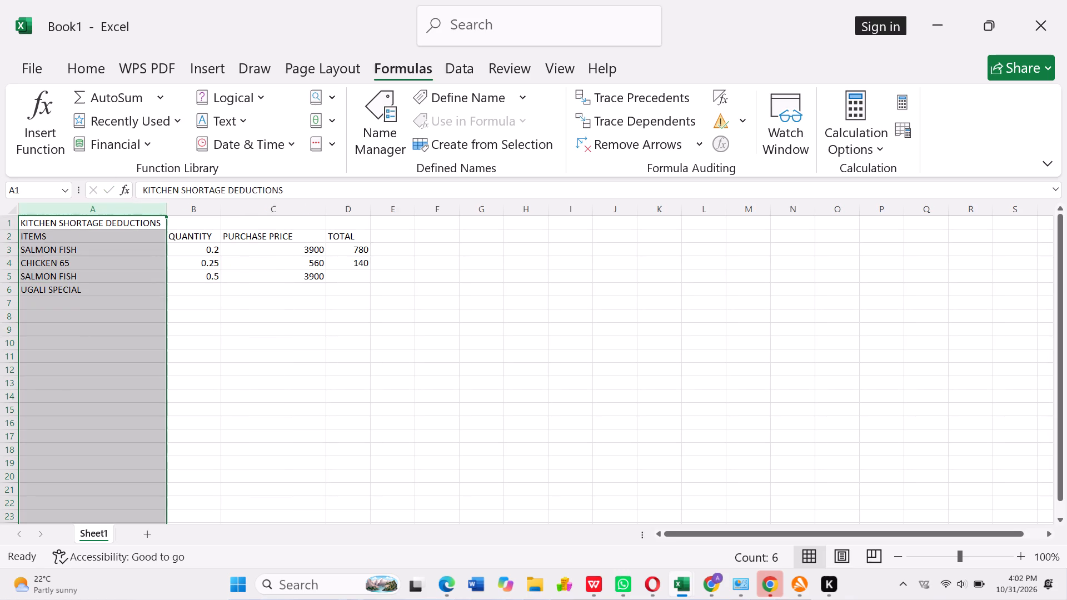
Extend the item name in A6 to UGALI SPECIAL 2 PRTION.
left_click_drag(116, 292, 110, 289)
left_click(99, 291)
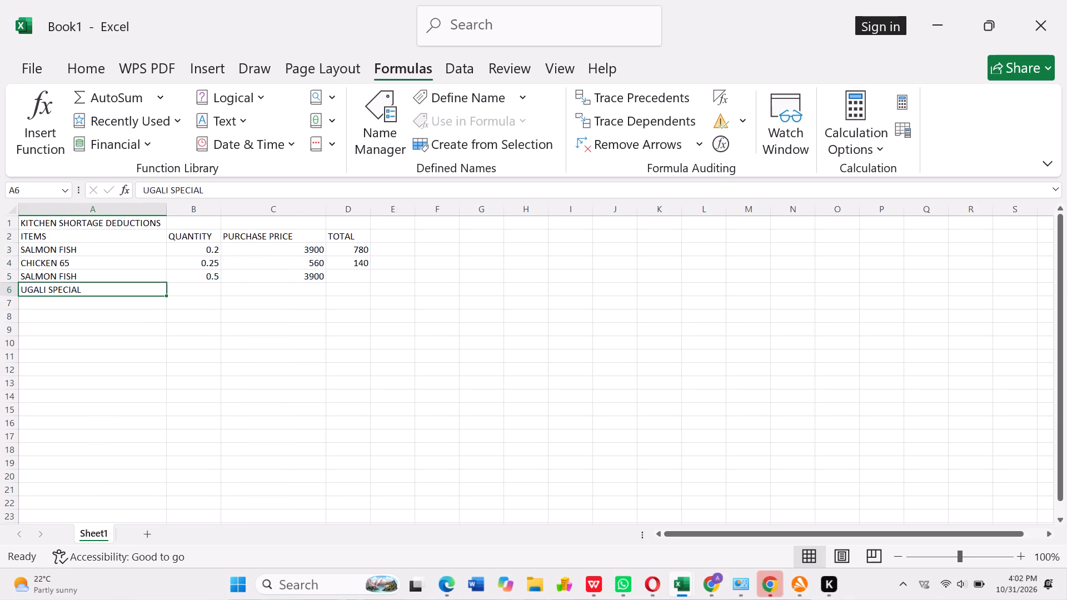
left_click(94, 293)
triple_click(91, 291)
key("space")
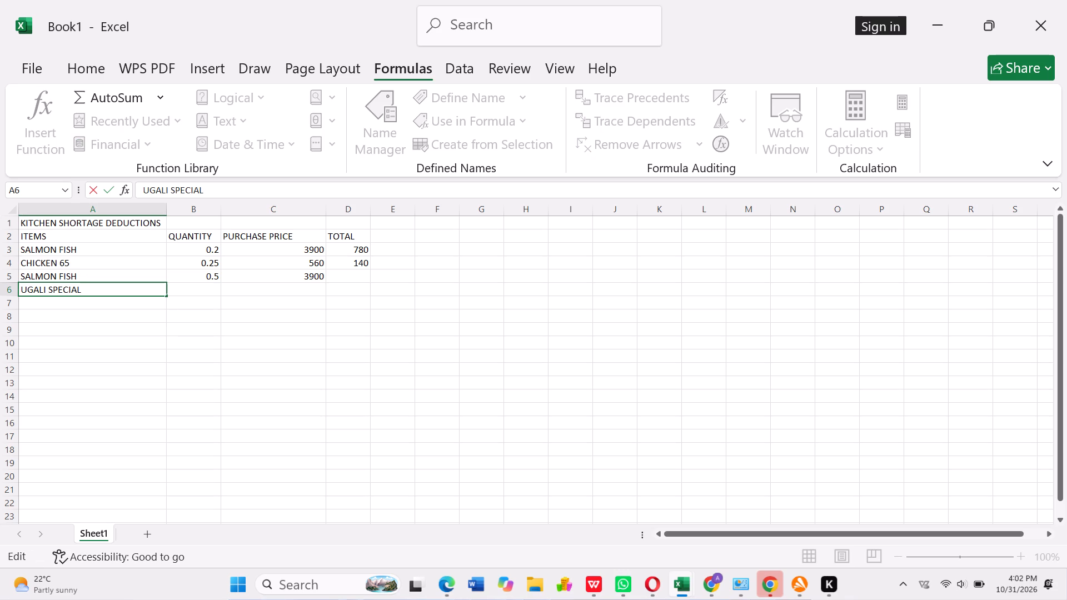
type("2")
key("space")
key("p")
type("RTION")
Enter 0.2 as the quantity of the UGALI SPECIAL item in B6.
left_click(200, 293)
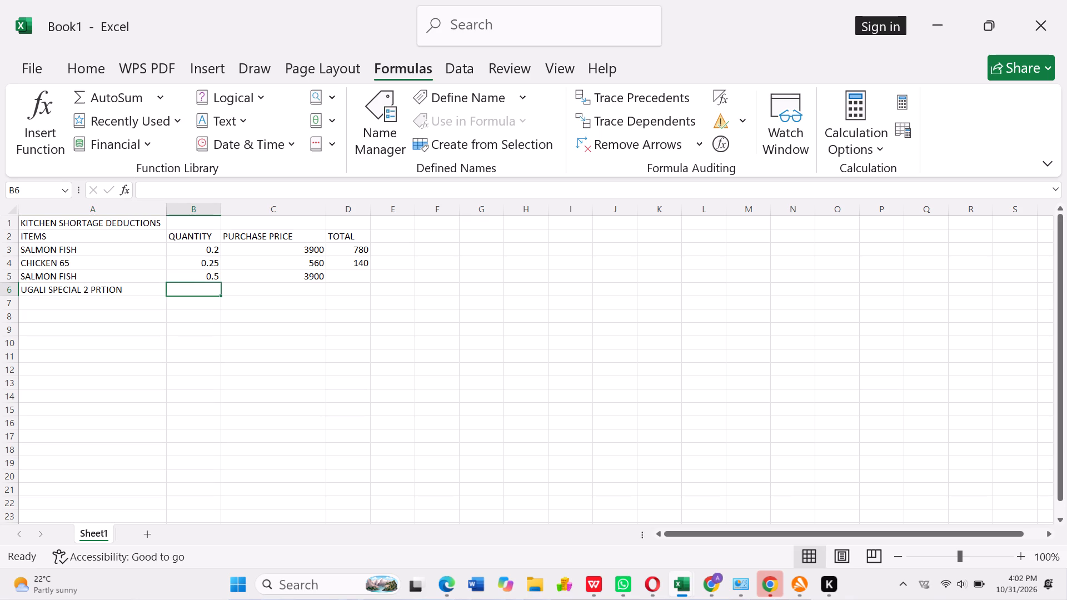
key("2")
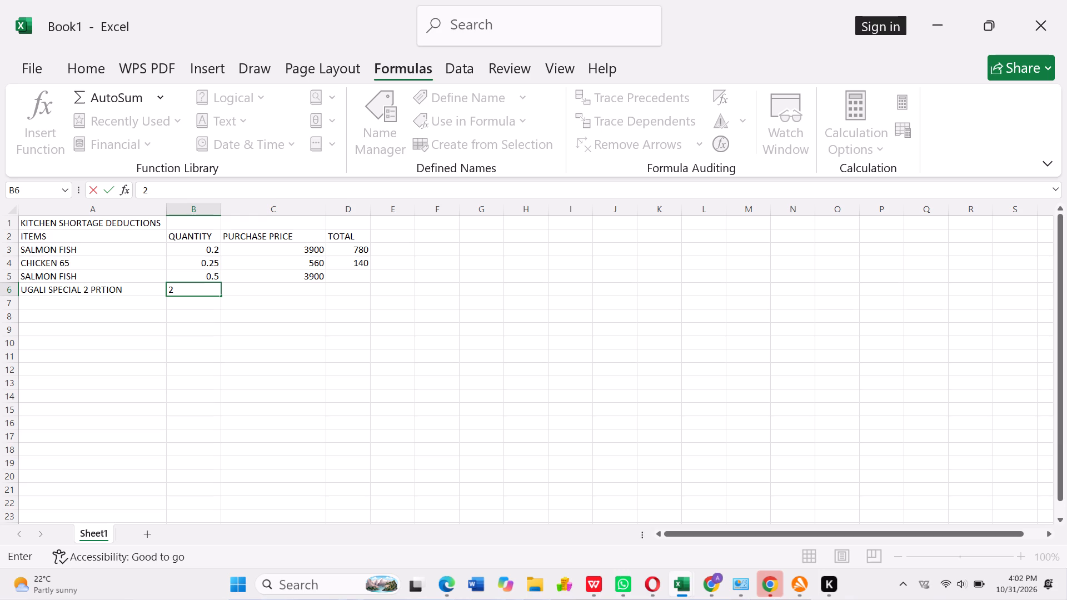
key("2")
key("BackSpace")
key("BackSpace")
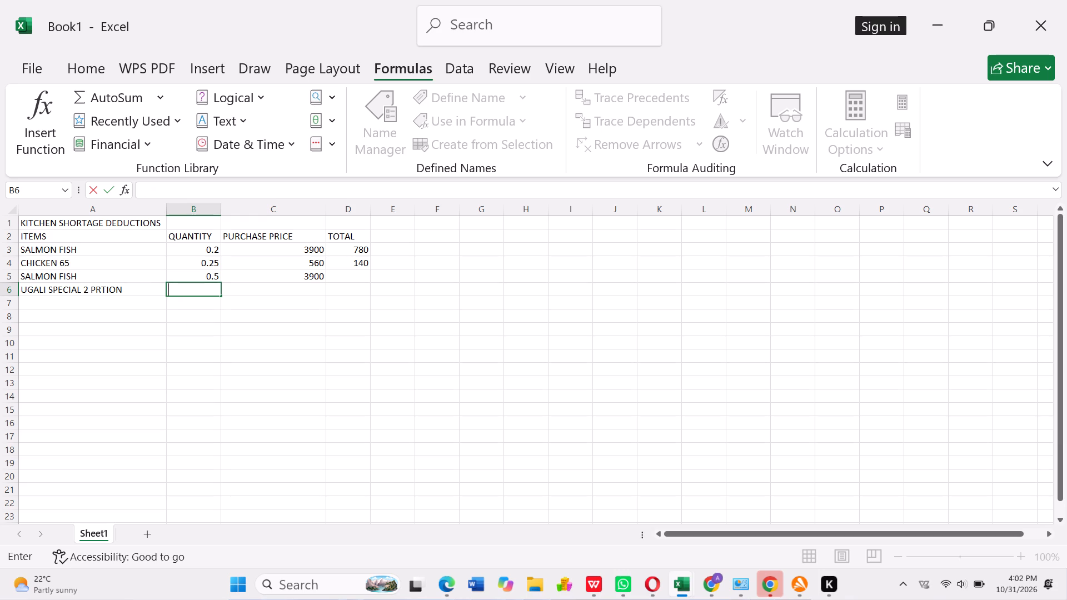
key("0")
type(".2")
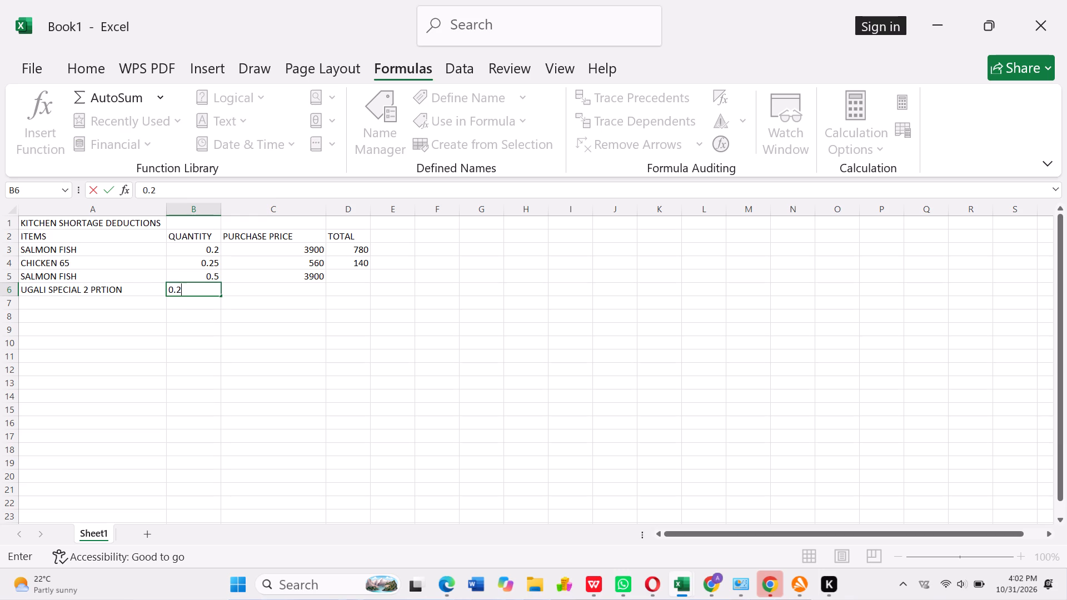
left_click(308, 292)
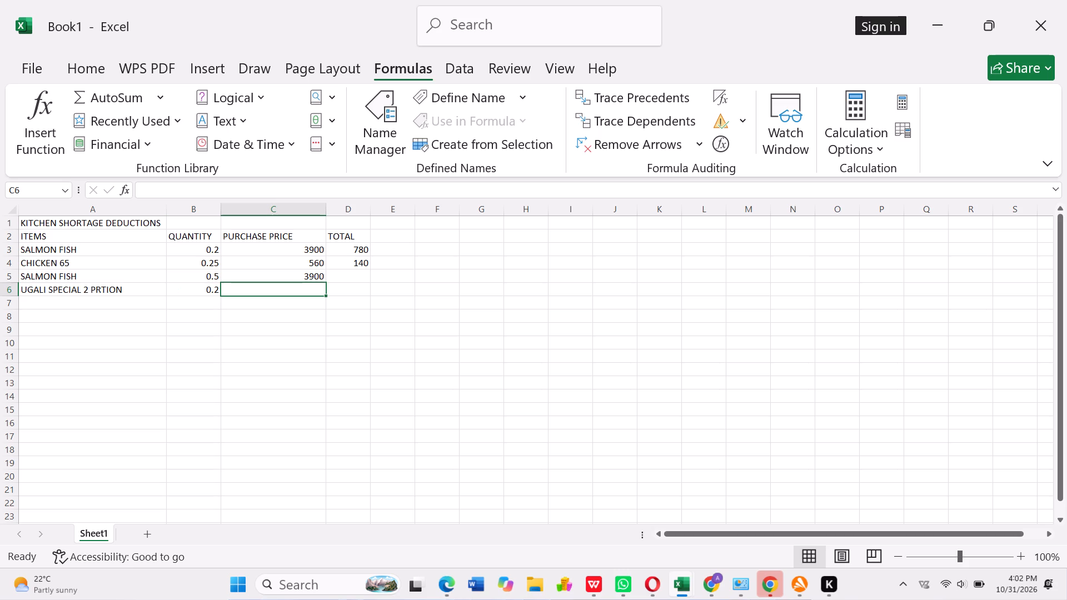
Enter 680 as the purchase price of the UGALI SPECIAL 2 PRTION item in C6.
key("6")
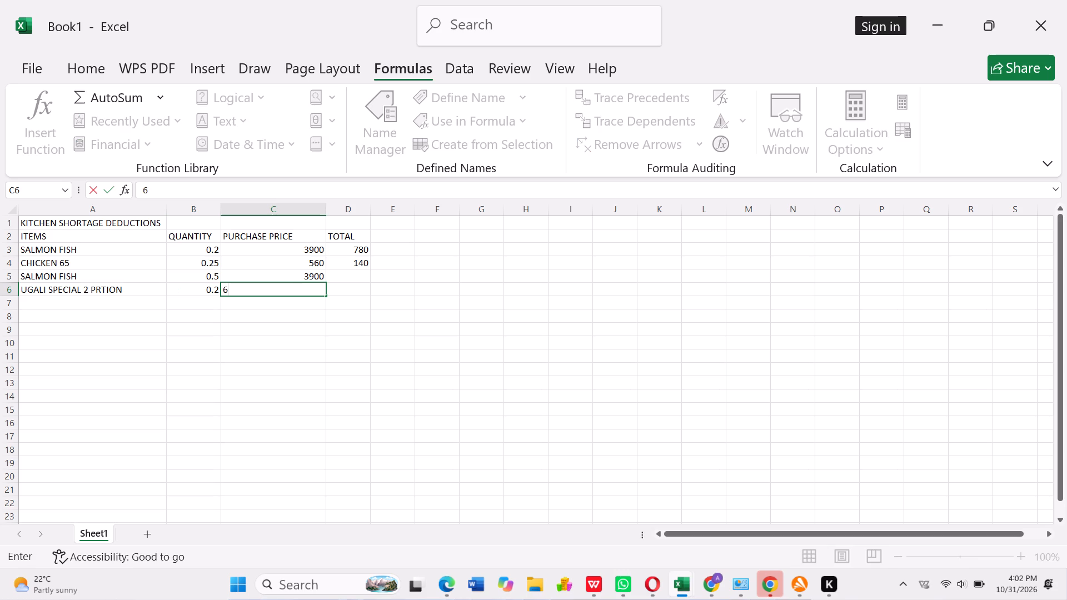
type("80")
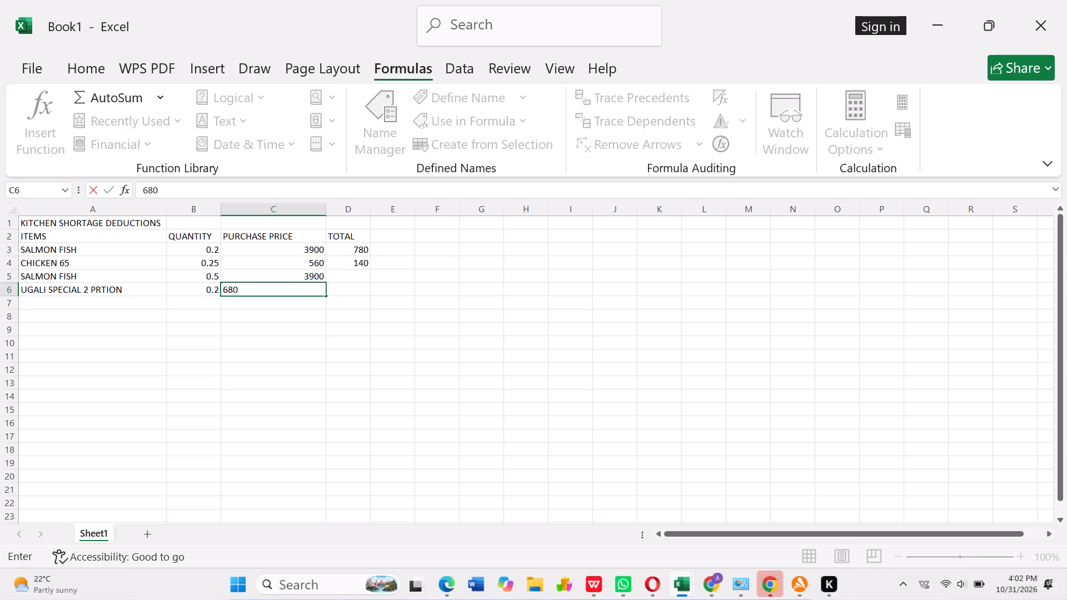
Fill row 7 with the item QUARTER CHICKEN, quantity 0.325 and purchase price 390.
left_click(56, 306)
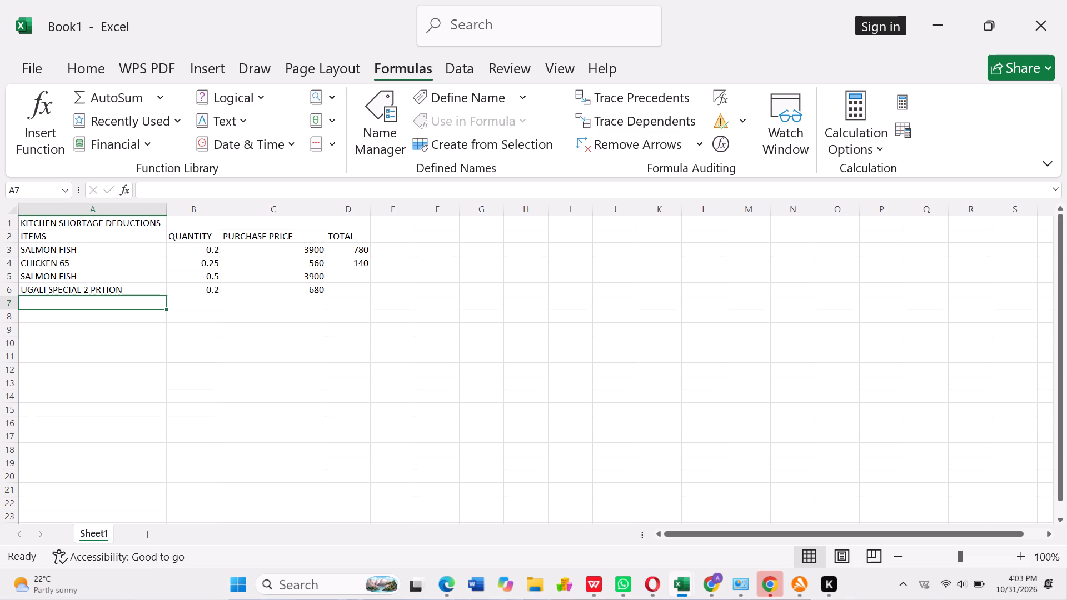
type("QUARTER")
key("space")
type("CHICKEN")
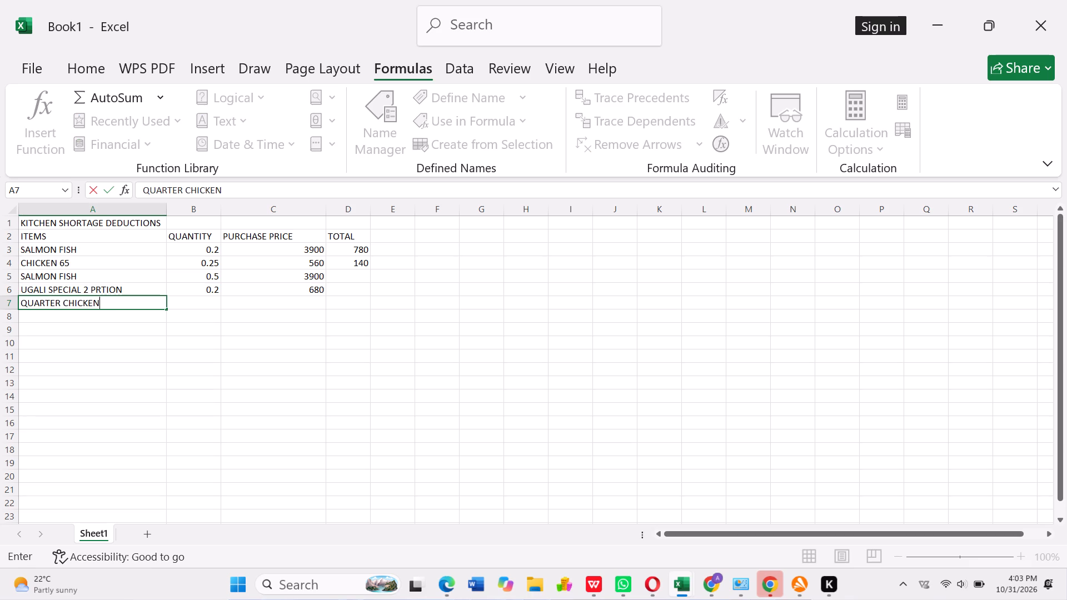
left_click(202, 302)
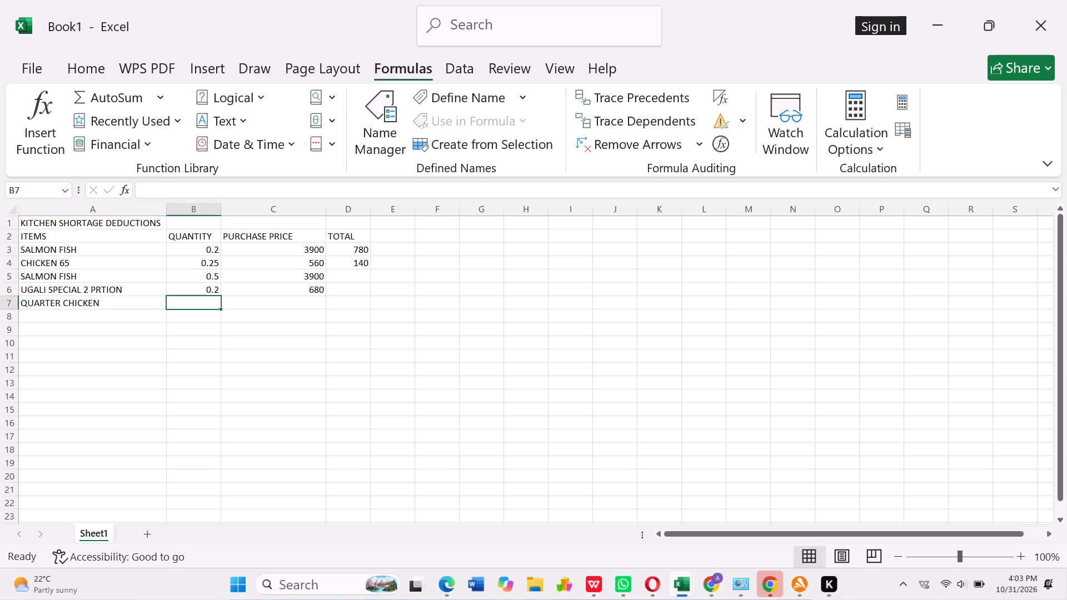
key("0")
key("period")
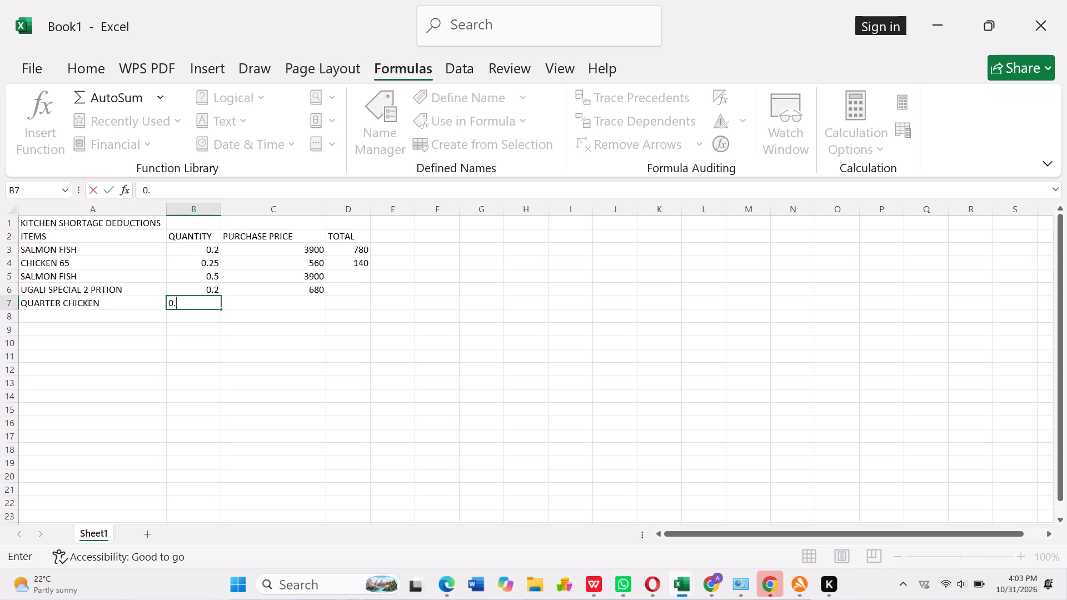
type("325")
left_click(290, 301)
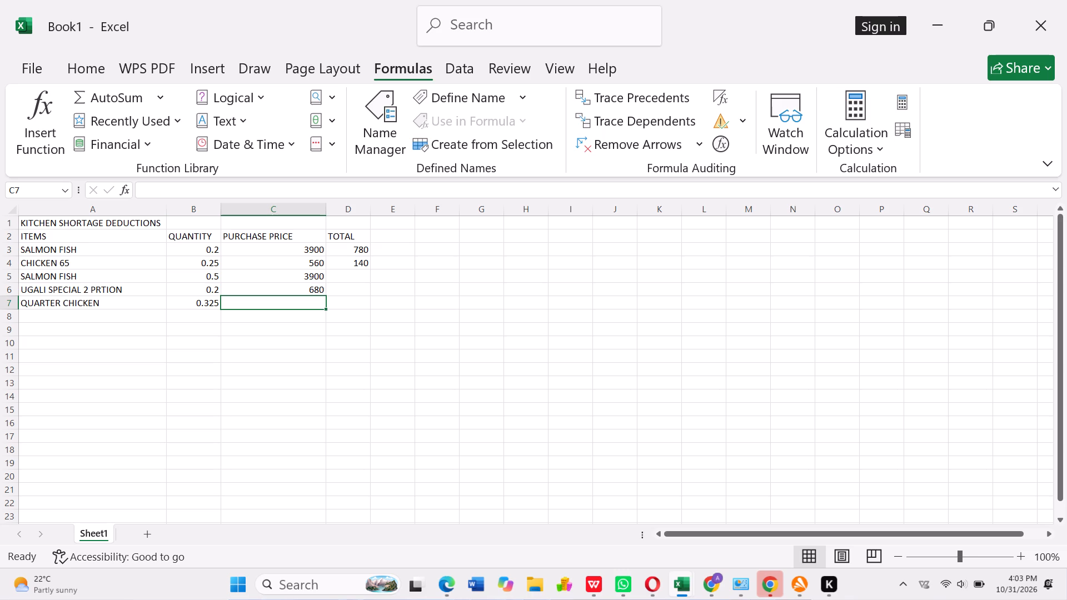
key("3")
type("90")
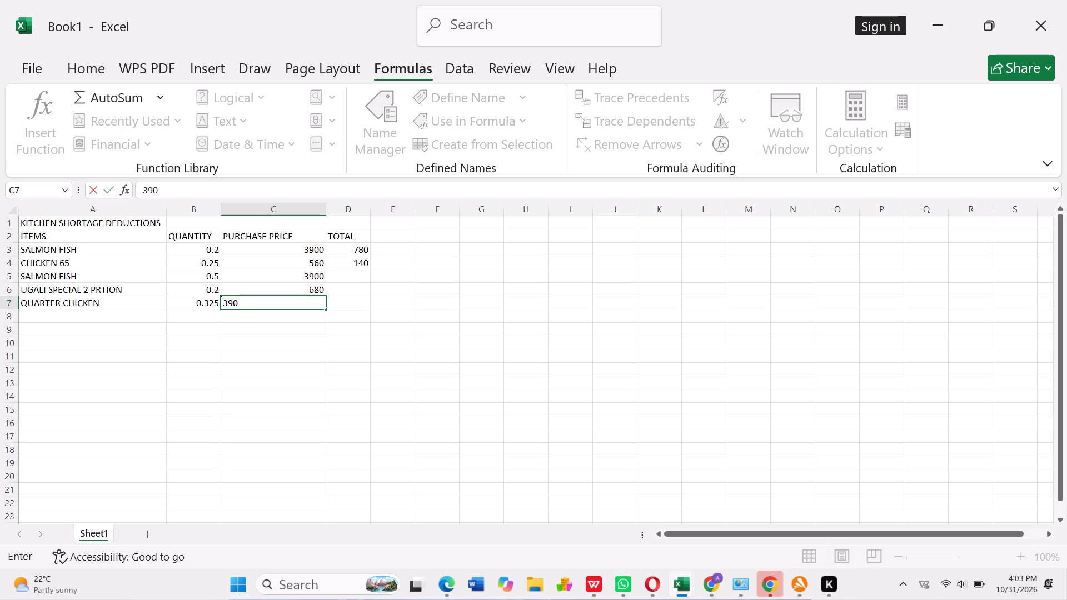
left_click(96, 316)
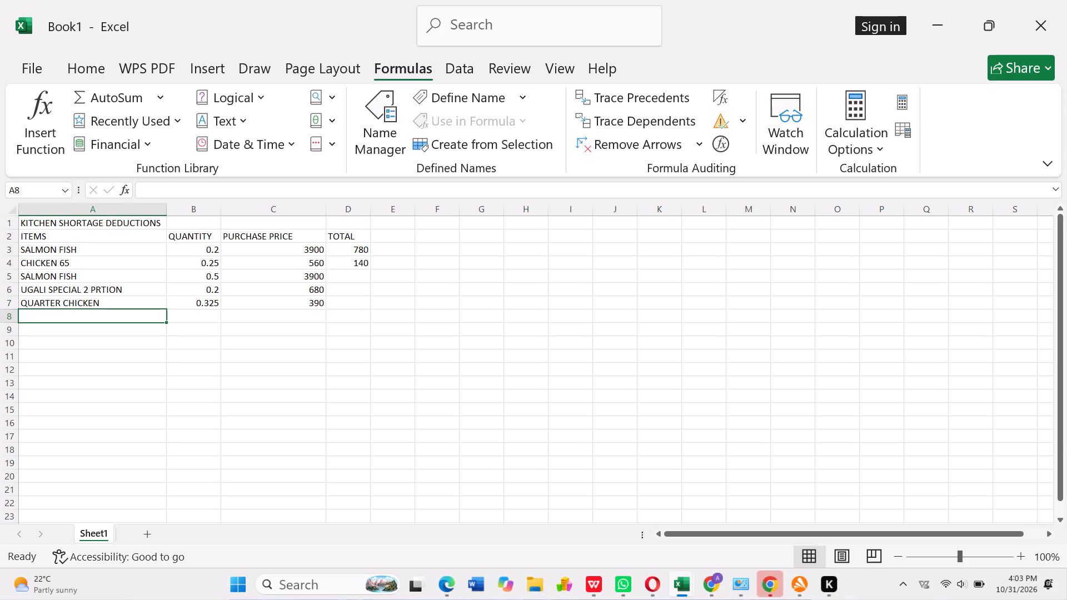
Change the quantity of the SALMON FISH item in B5 to 0.100.
left_click(201, 276)
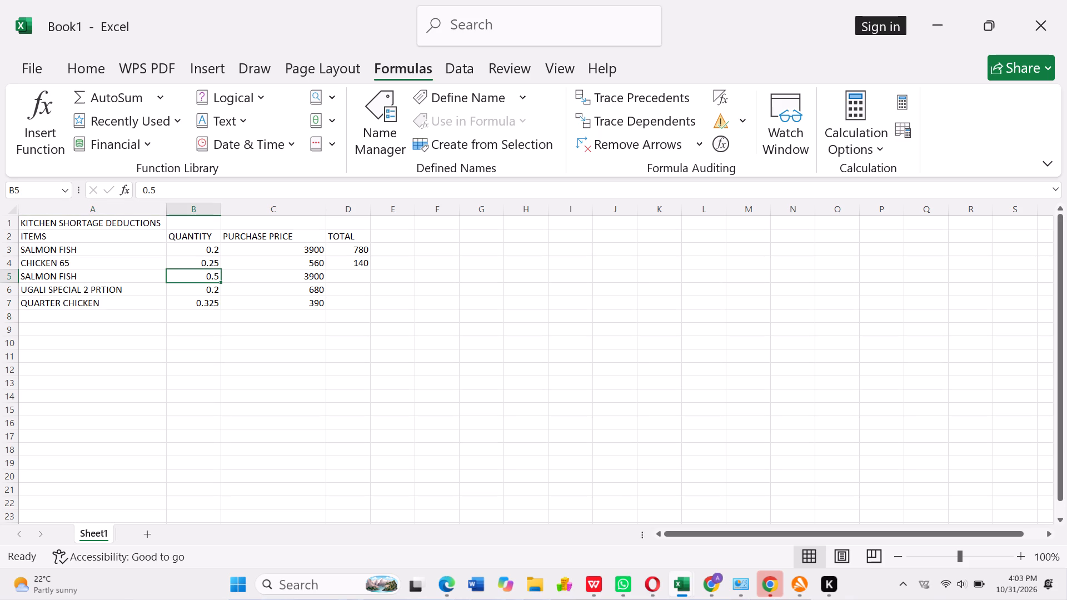
type("0.")
key("1")
type("00")
left_click(91, 324)
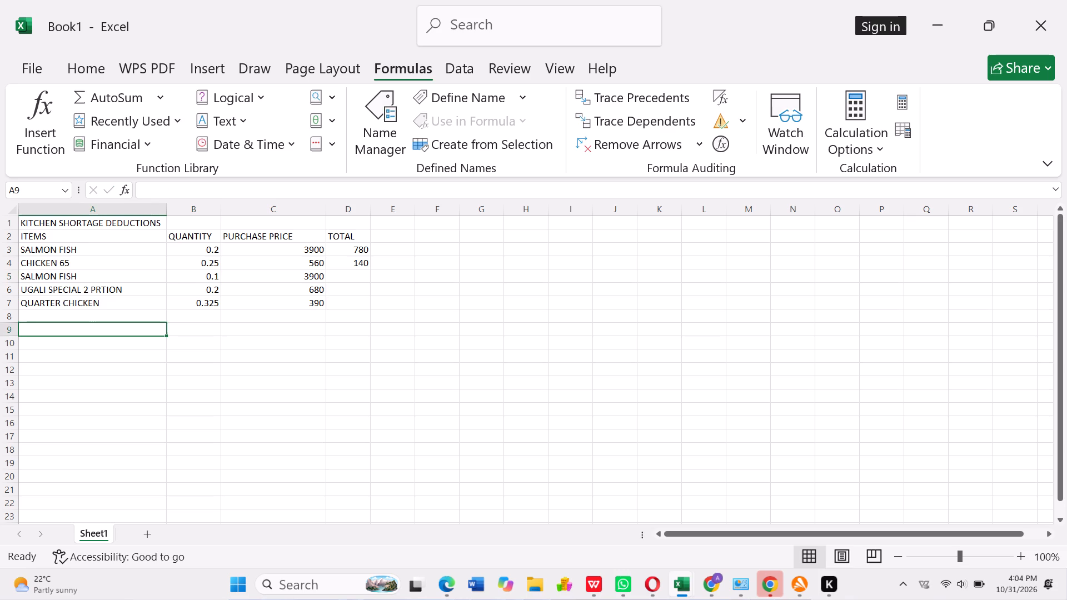
Add another SALMON FISH item in A8 with a quantity of 0.1 in B8.
left_click(89, 319)
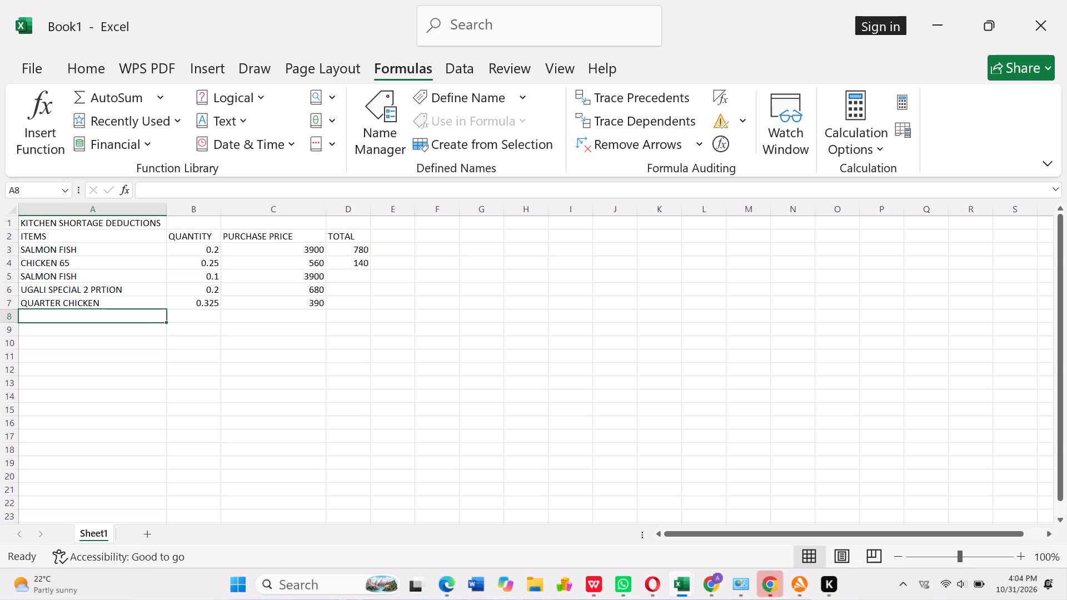
type("SALMON")
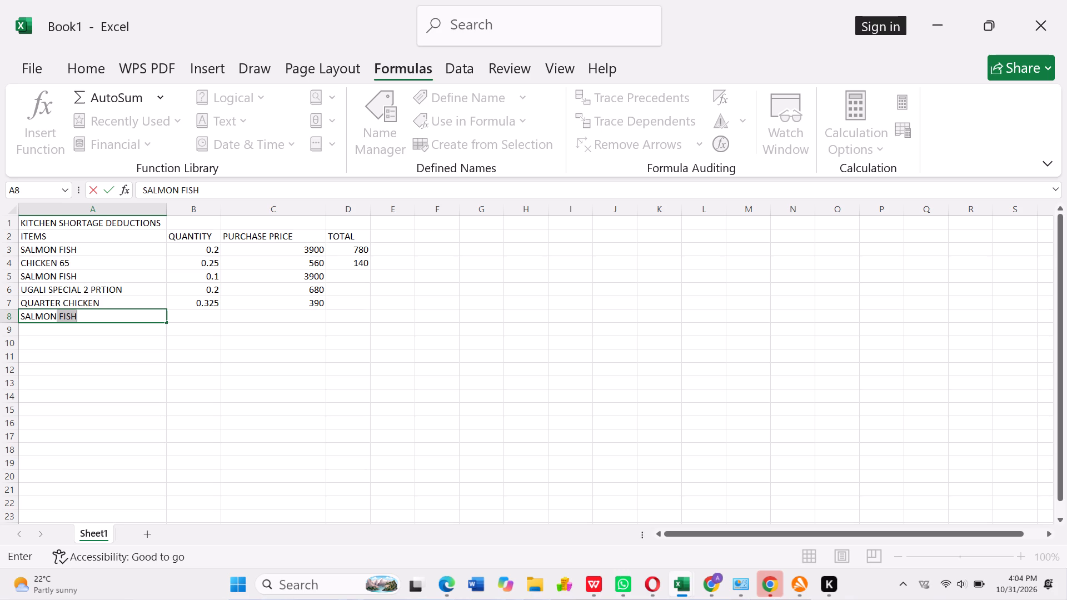
left_click(212, 317)
type("0.")
key("1")
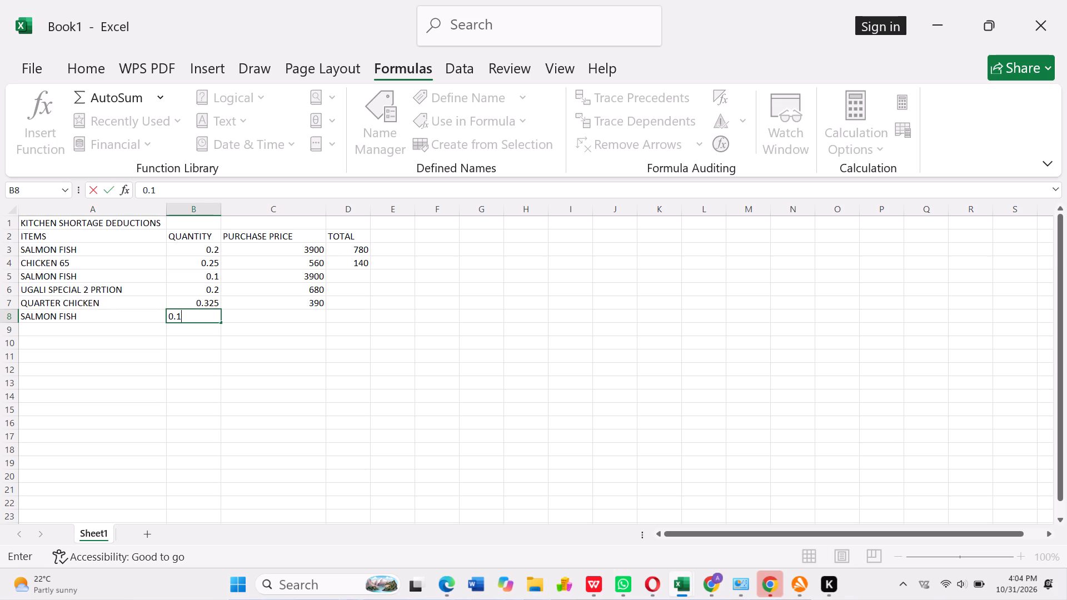
Add the item BREAST GRILLED in A9 with a quantity of 0.2 in B9.
left_click(53, 331)
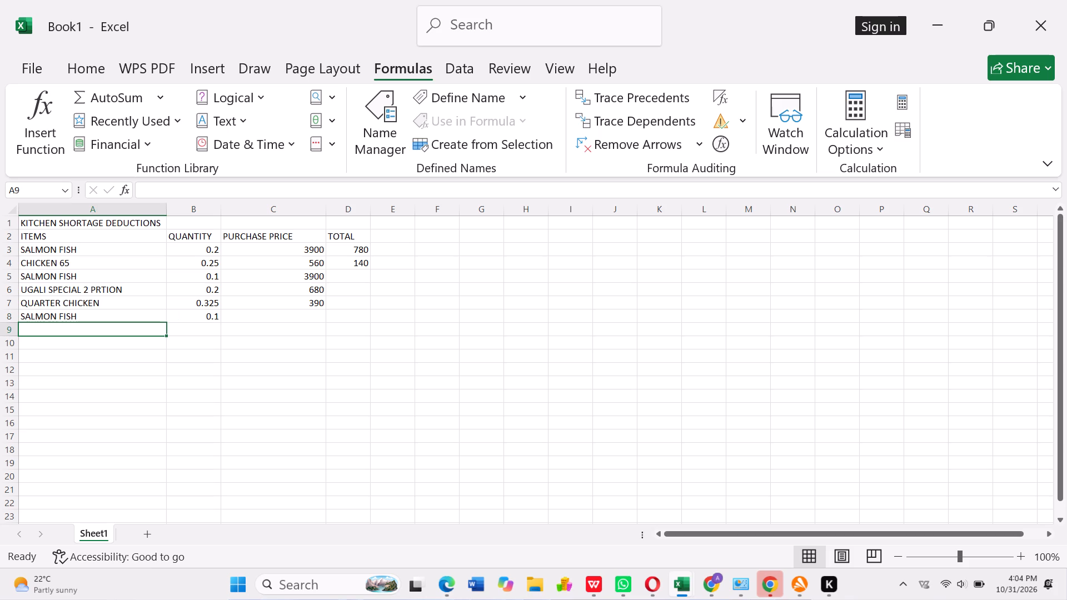
type("BREAST")
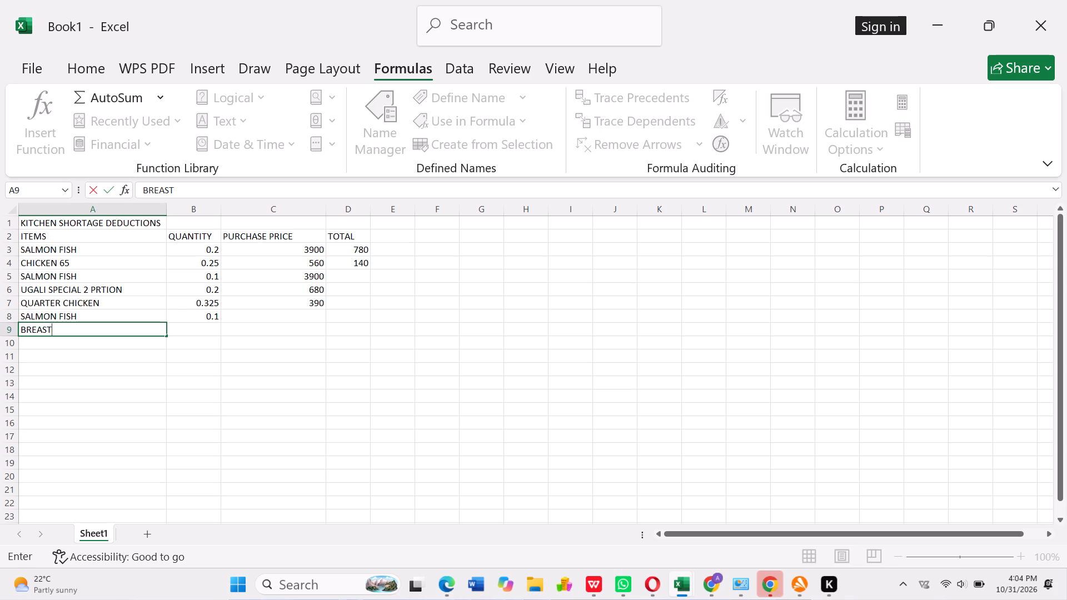
key("space")
type("GRILLED")
left_click(197, 324)
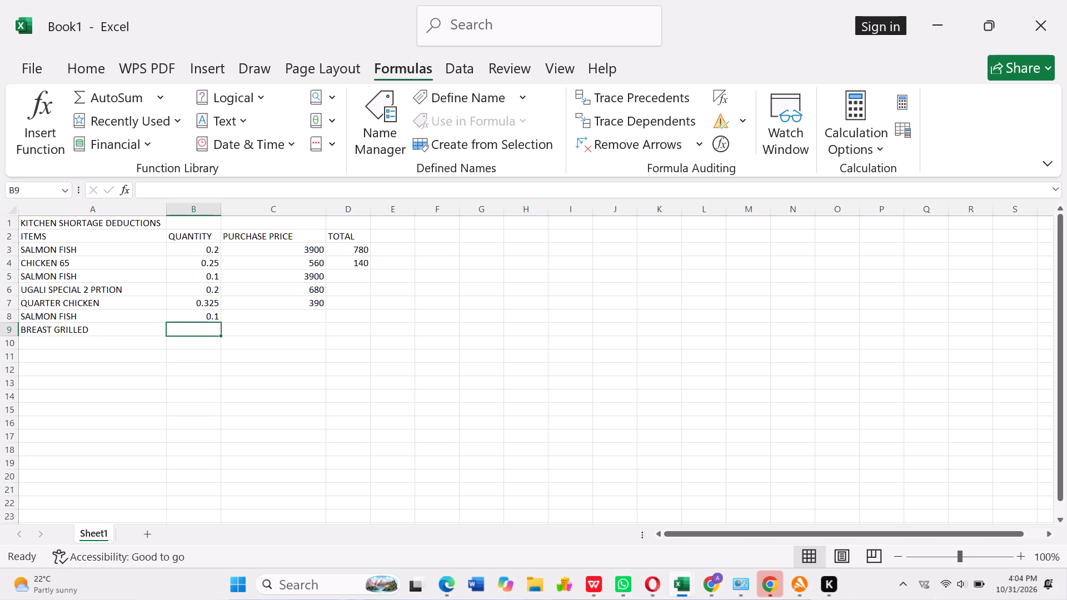
type("0.2")
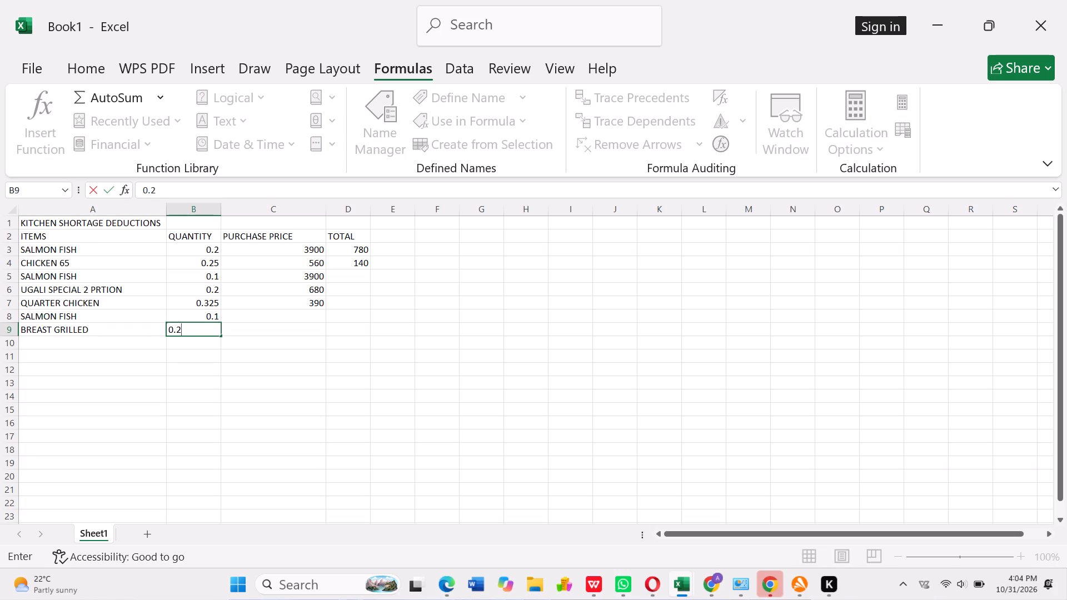
Add the item FISH FILLET in A10 with a quantity of 0.2 in B10.
left_click(89, 346)
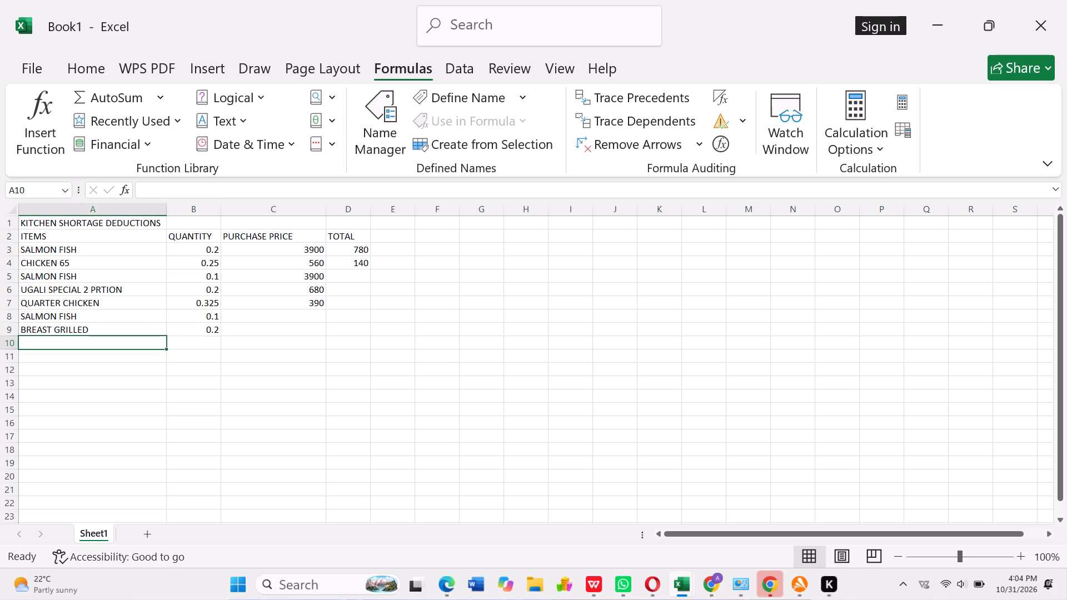
type("FISH FILLET")
left_click(197, 346)
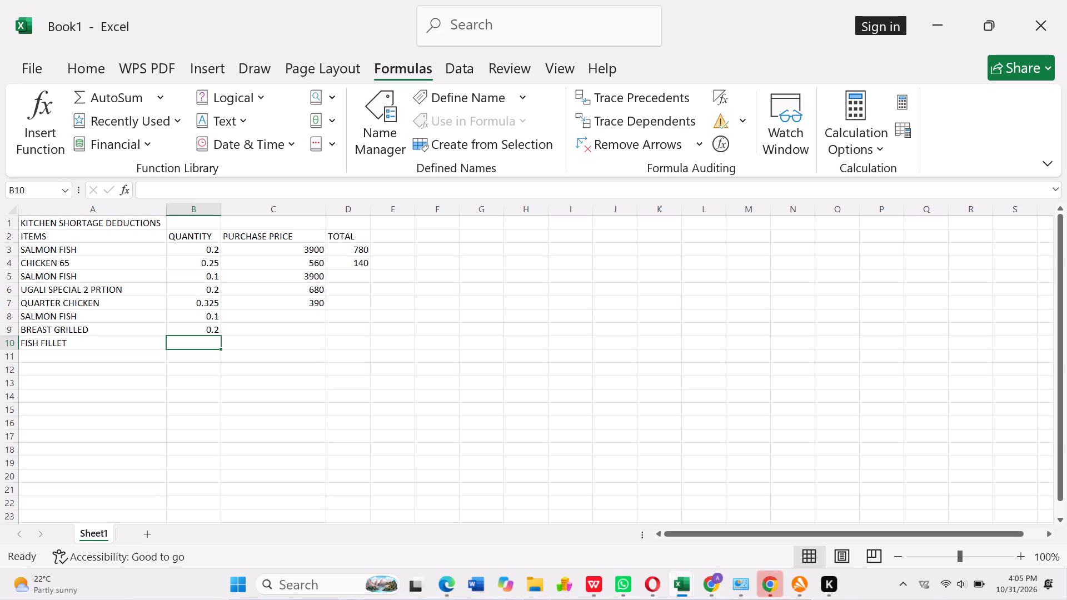
key("2")
key("BackSpace")
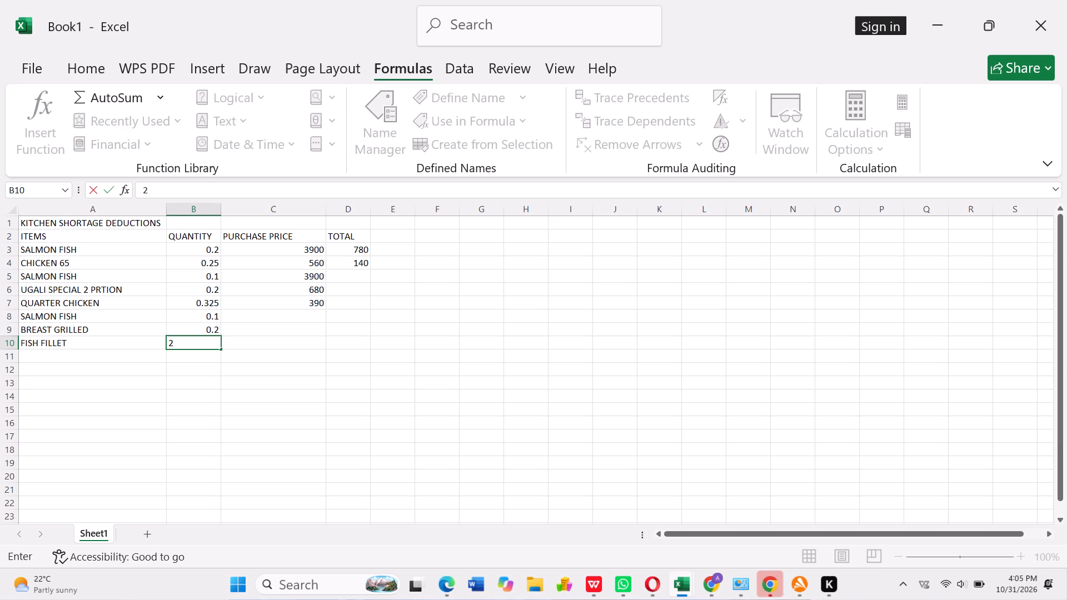
type("0,2")
type("00")
left_click(60, 359)
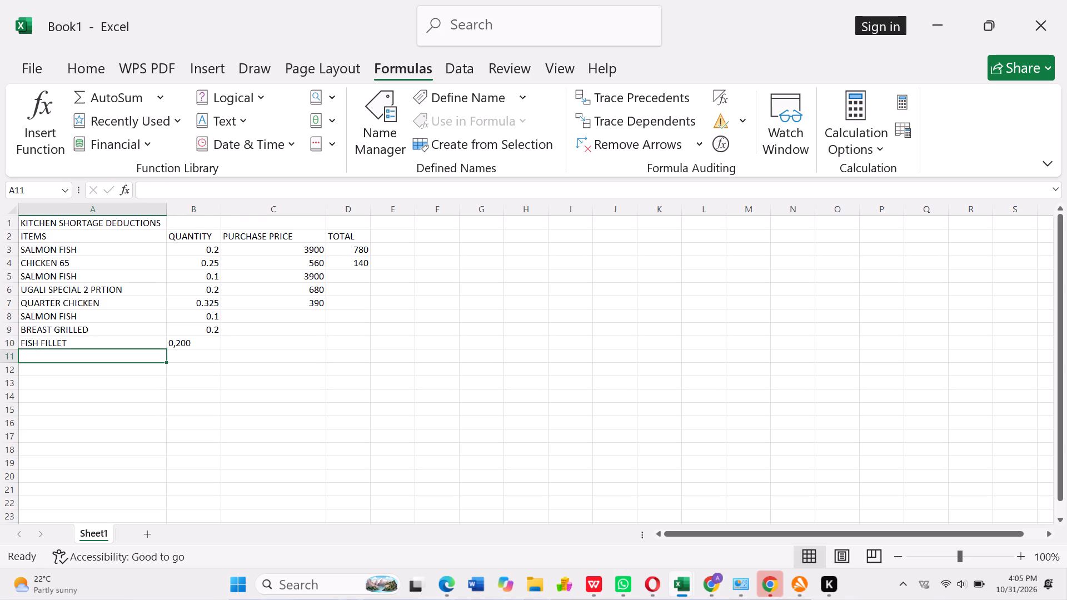
left_click(196, 346)
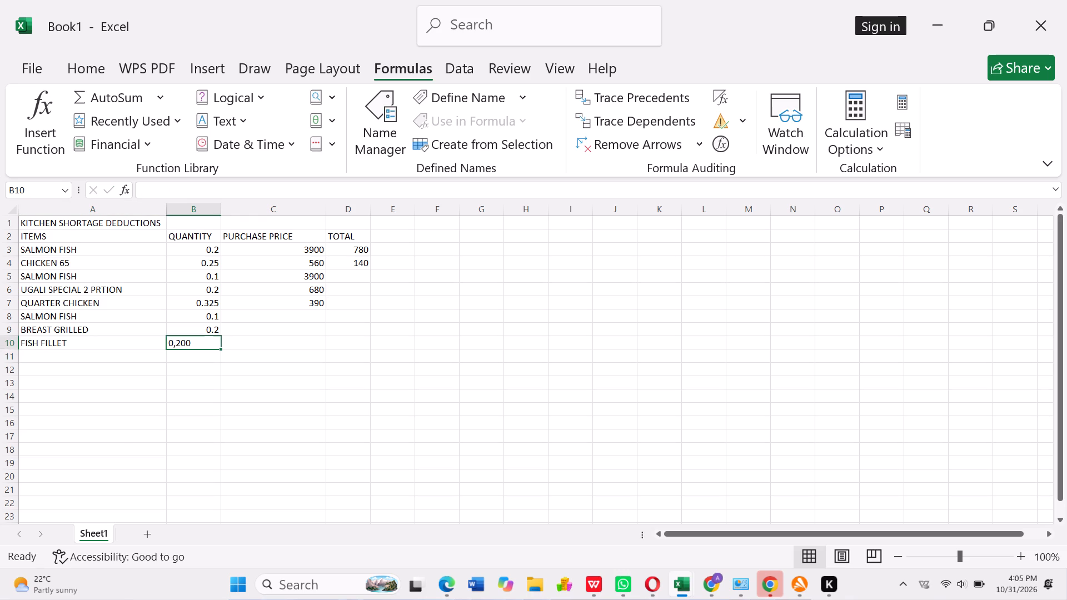
key("0")
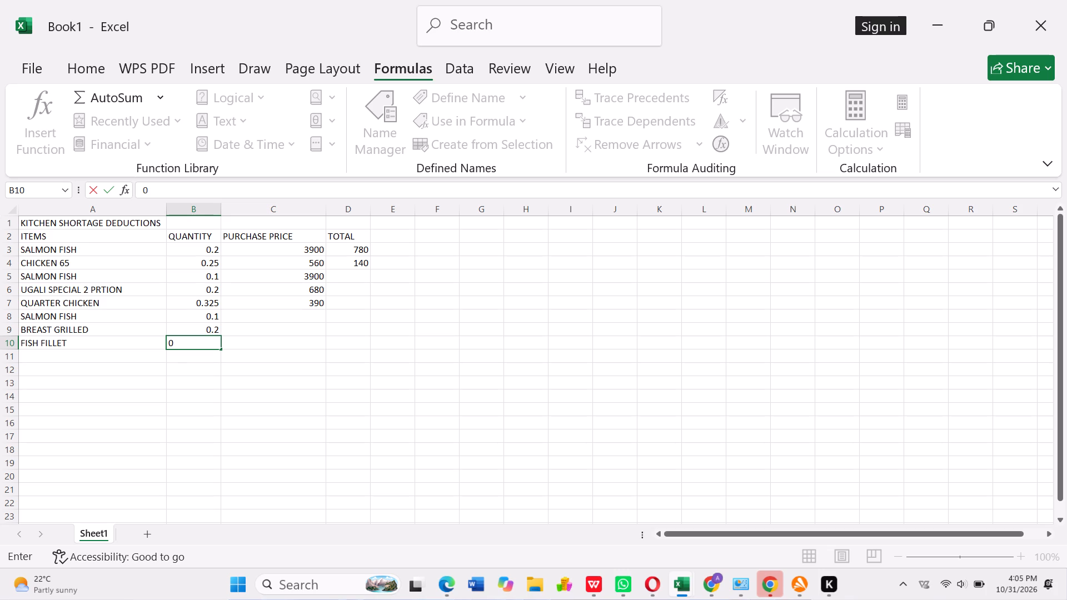
key("period")
key("2")
Add the item KIDNEY in A11 with a quantity of 0.2 in B11.
left_click(68, 356)
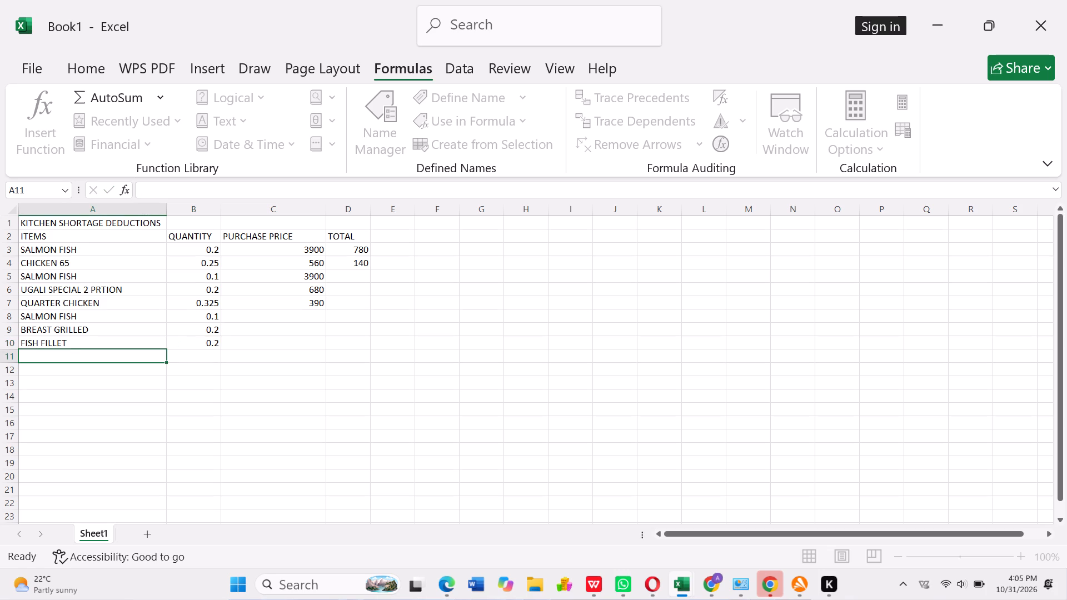
type("KIDNEY")
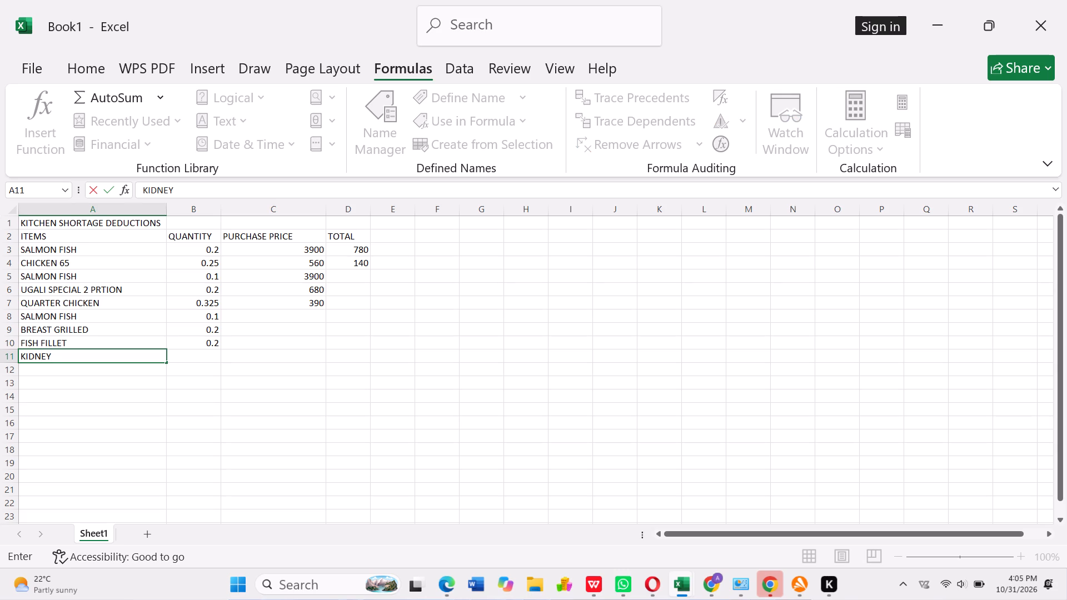
left_click(198, 352)
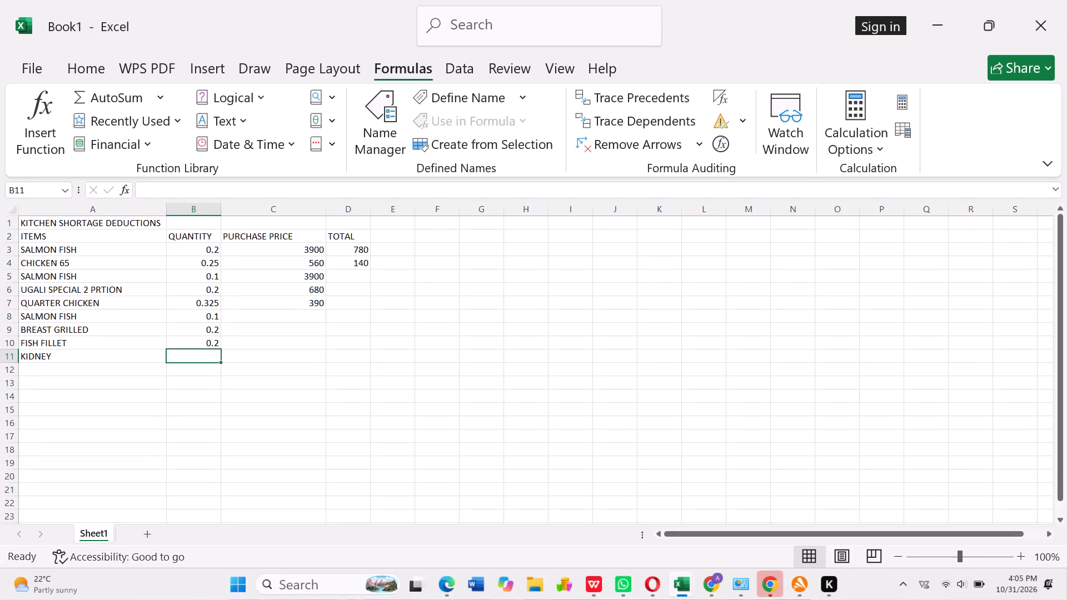
key("0")
type(".3")
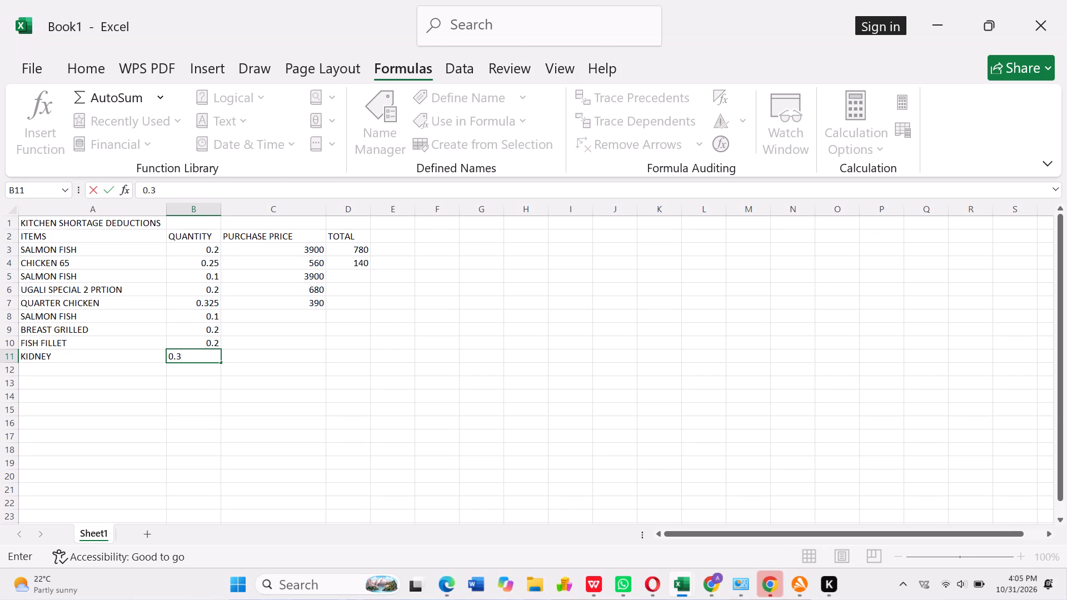
key("BackSpace")
key("2")
left_click(51, 370)
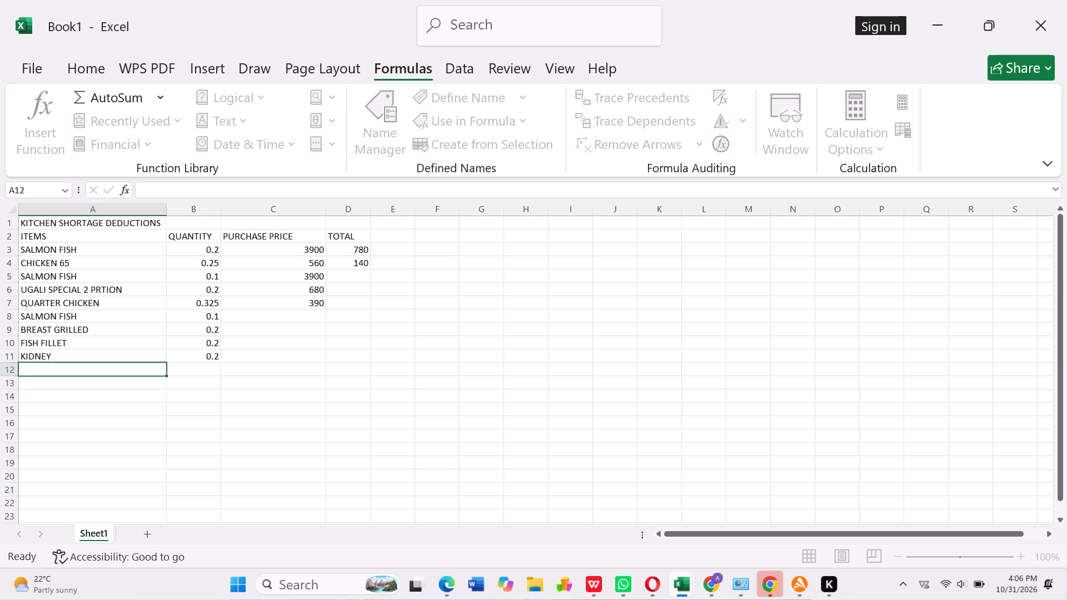
Enter the purchase prices 3900, 560, 1100 and 600 in C8 through C11 for SALMON FISH, BREAST GRILLED, FISH FILLET and KIDNEY.
left_click(307, 316)
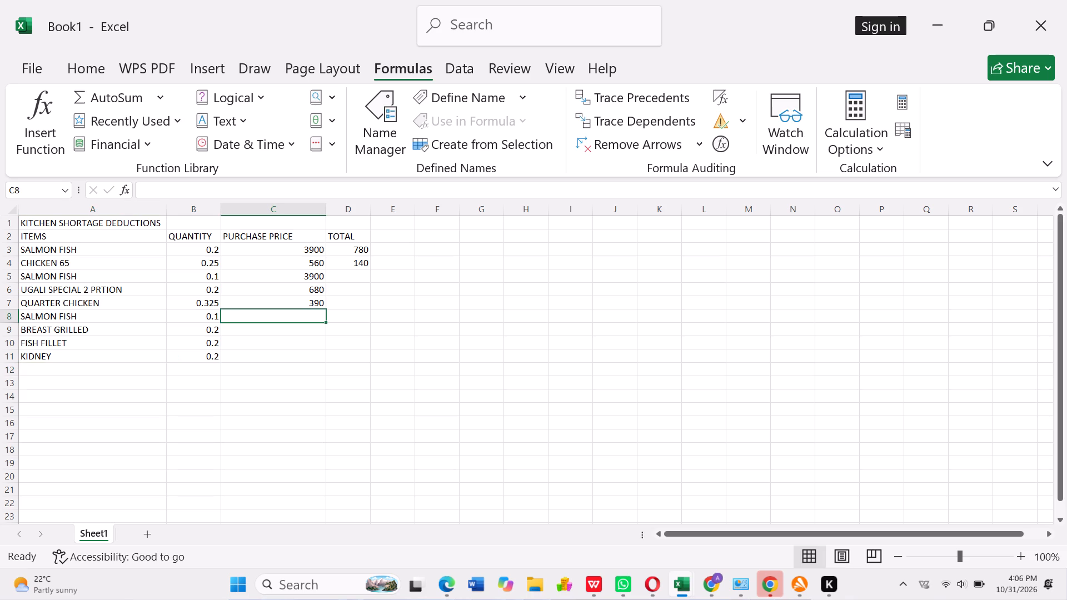
type("3900")
left_click(312, 332)
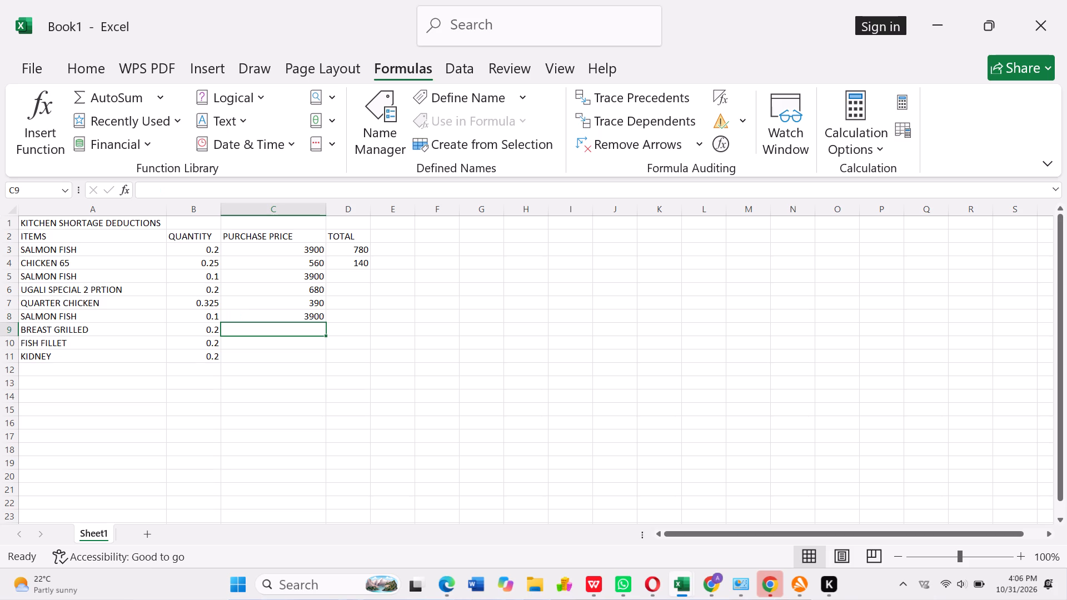
type("560")
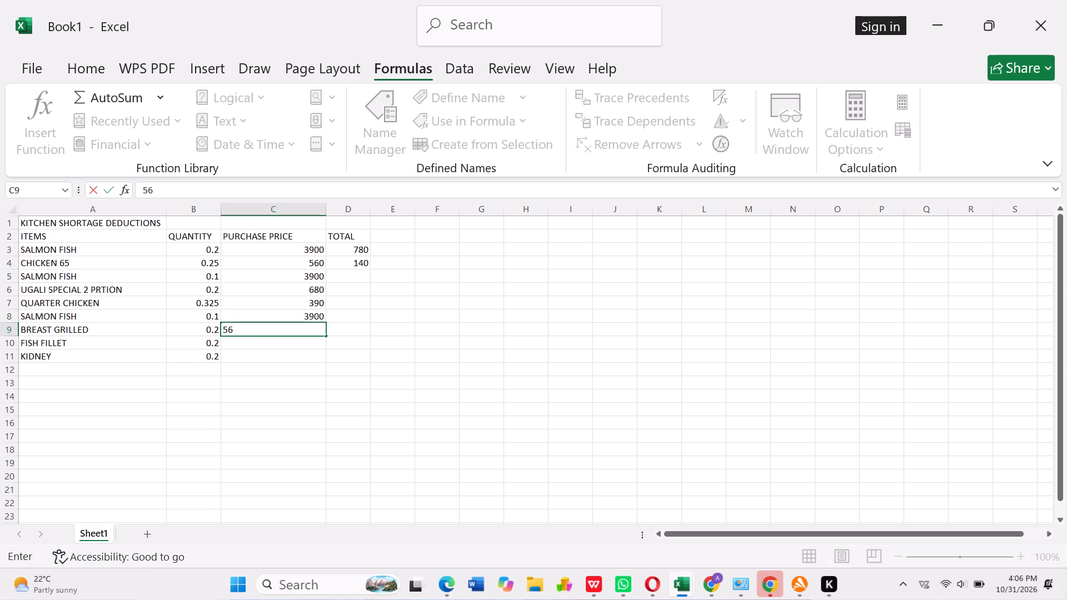
left_click(300, 347)
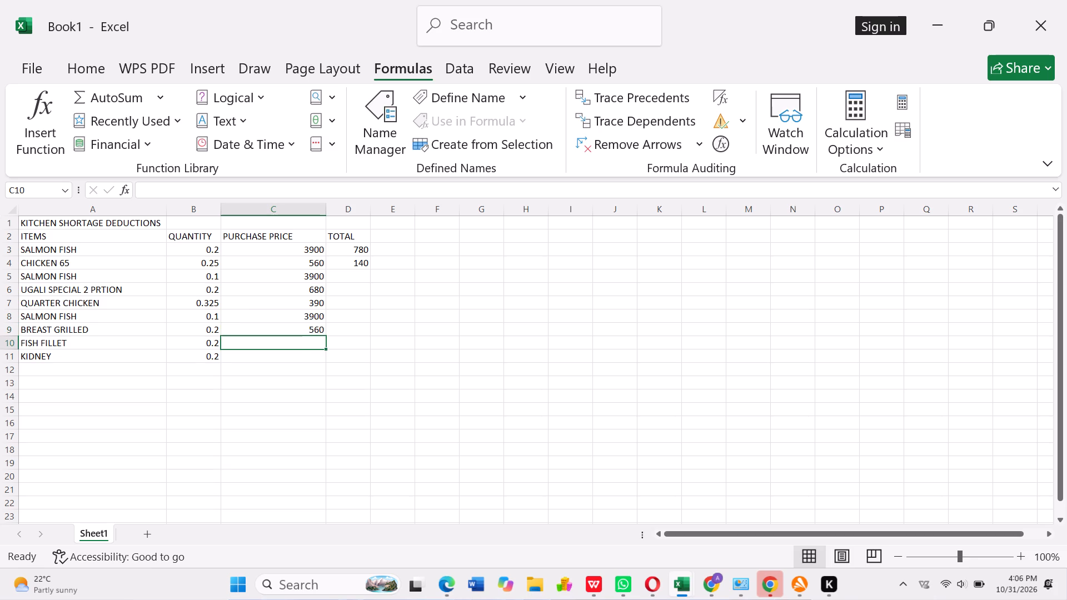
type("11")
type("00")
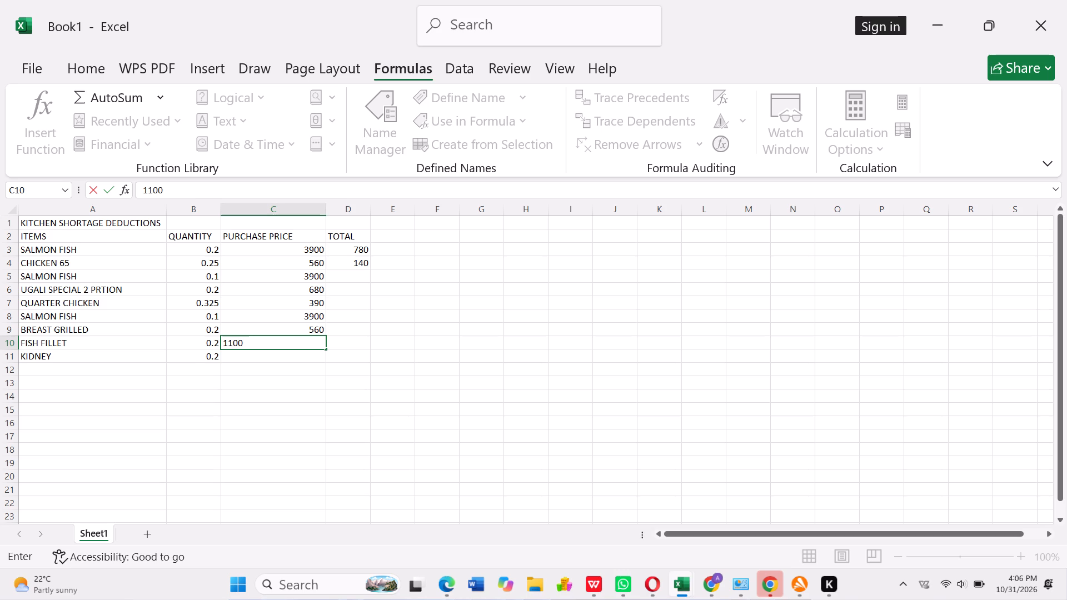
left_click(305, 353)
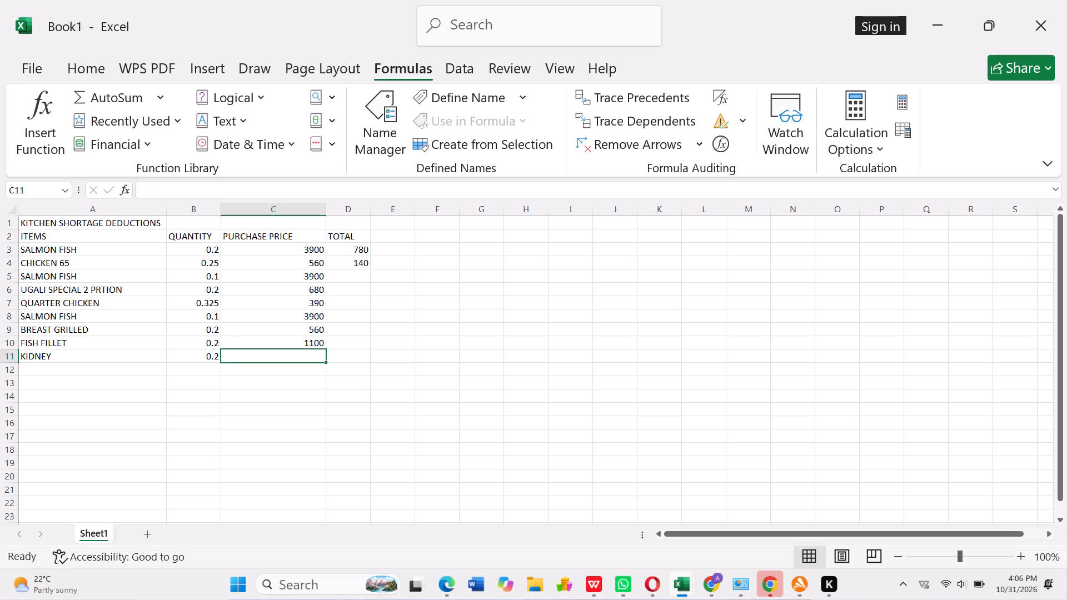
key("5")
key("BackSpace")
type("600")
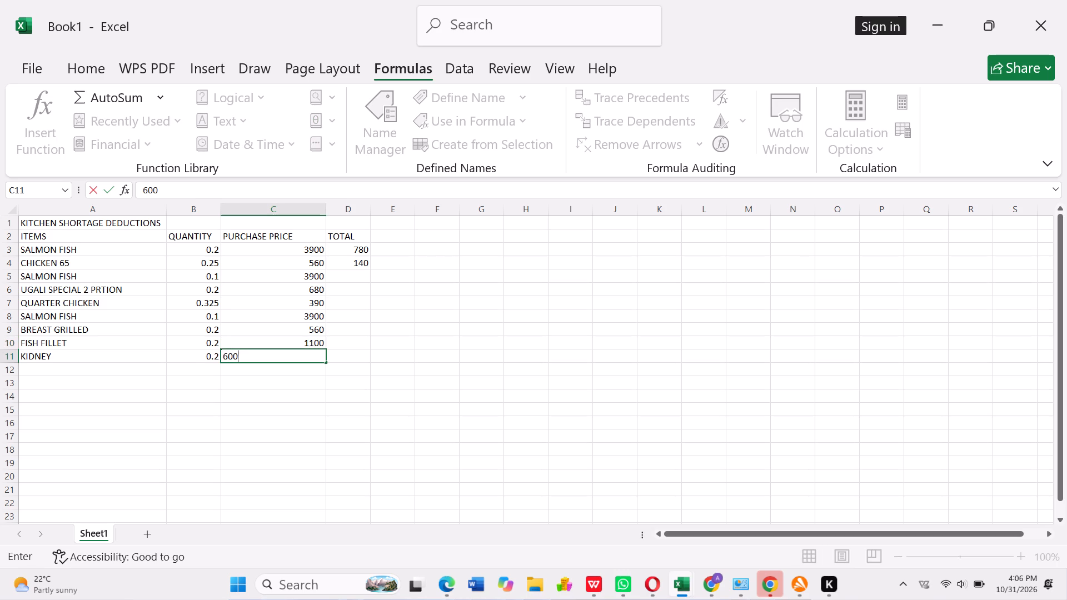
left_click(346, 358)
Fill the PRODUCT formula from D4 down through D11 to calculate the remaining item totals.
left_click(361, 246)
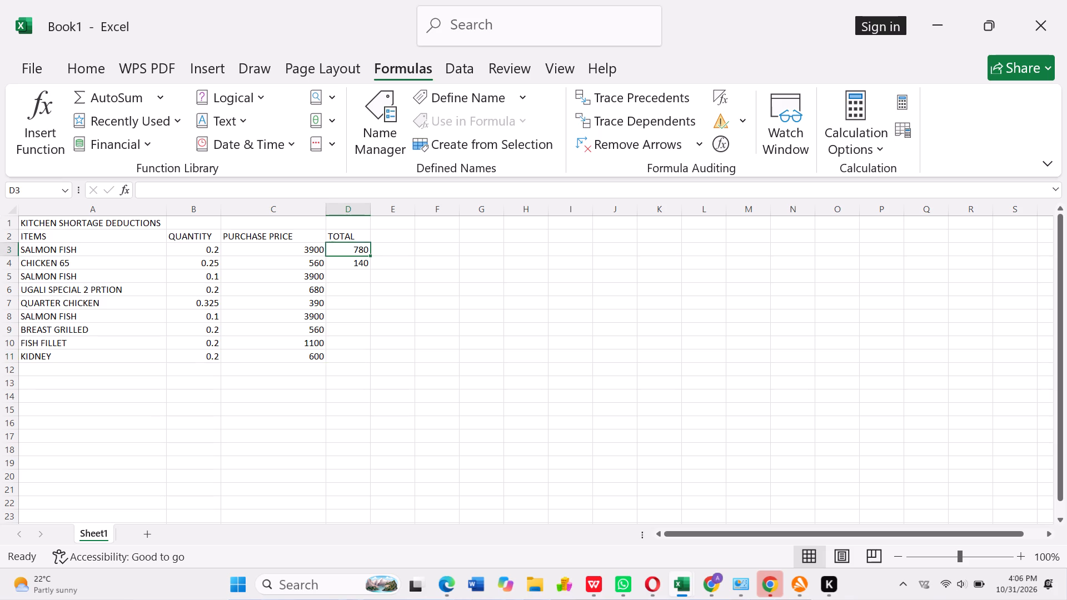
left_click(372, 263)
left_click(358, 265)
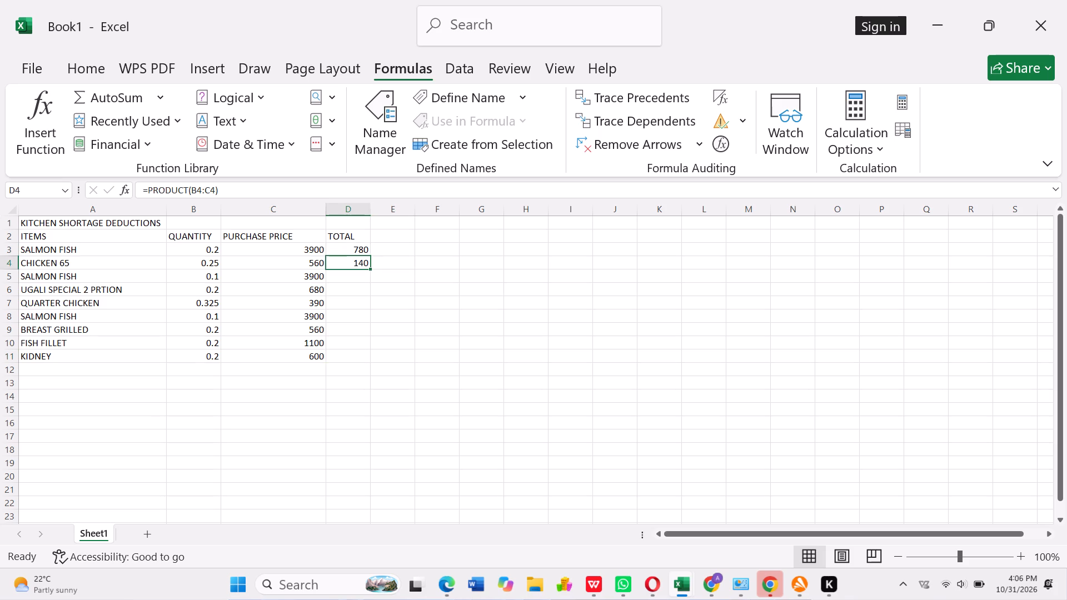
left_click_drag(371, 269, 376, 357)
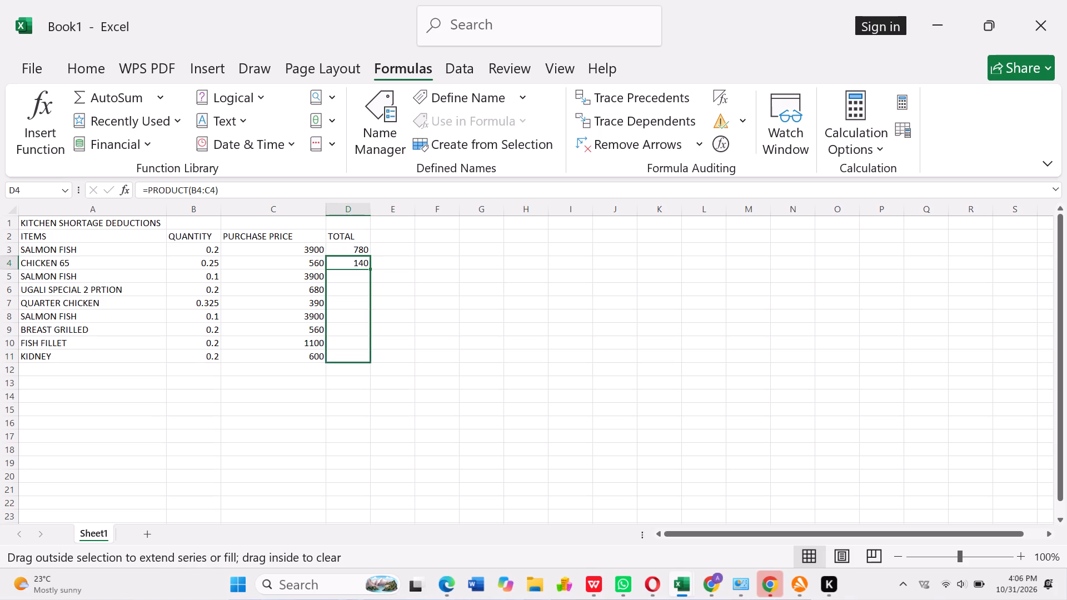
left_click_drag(376, 357, 374, 354)
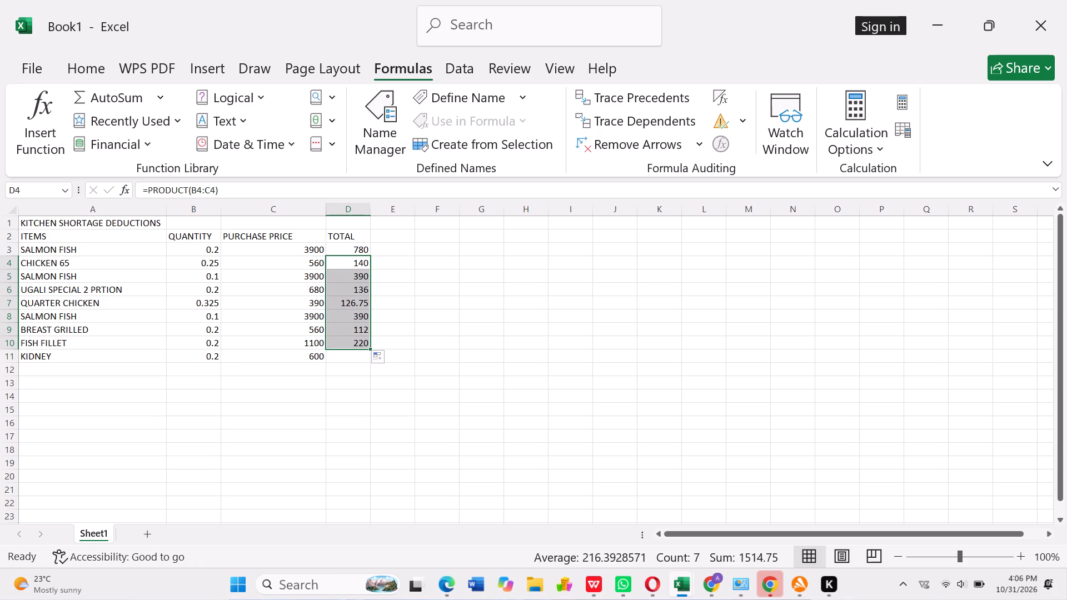
left_click_drag(368, 351, 368, 362)
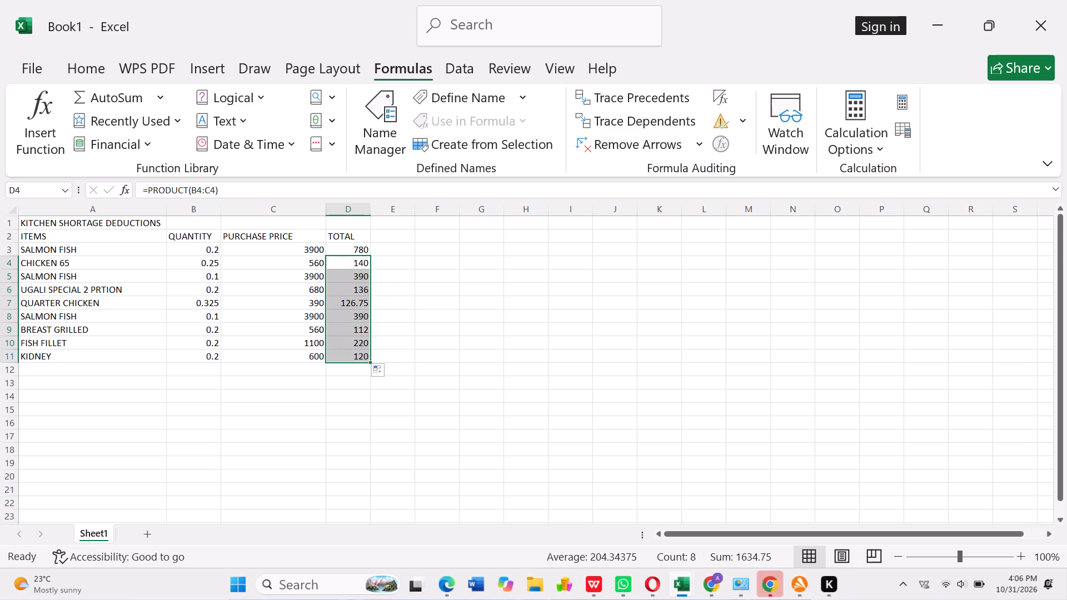
Add a TOTAL row in row 12, with the label in A12 and an AutoSum of D3:D11 in D12.
left_click(67, 375)
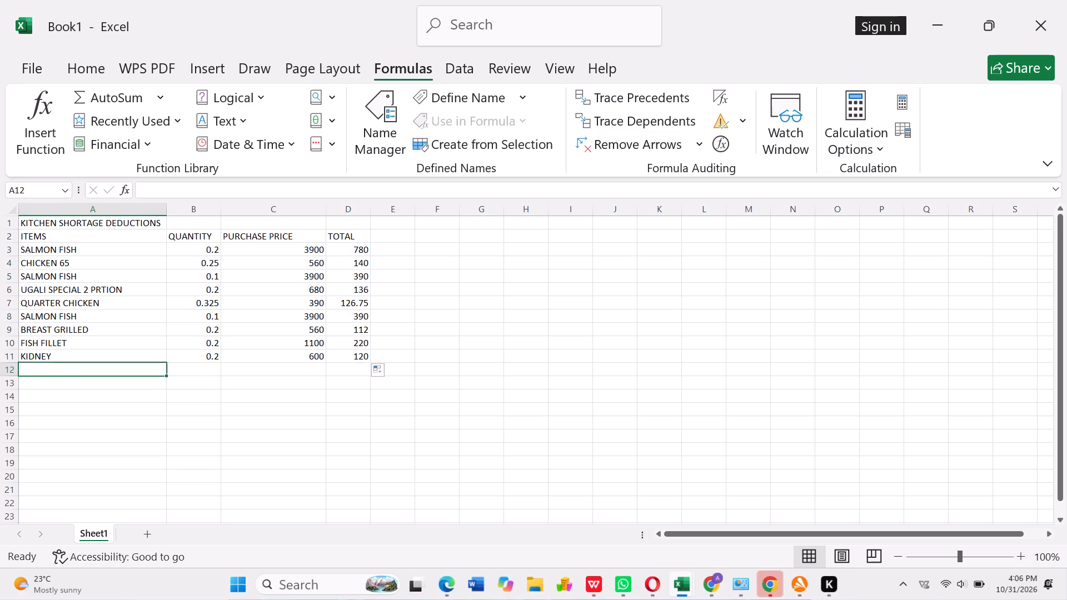
type("TOTAL")
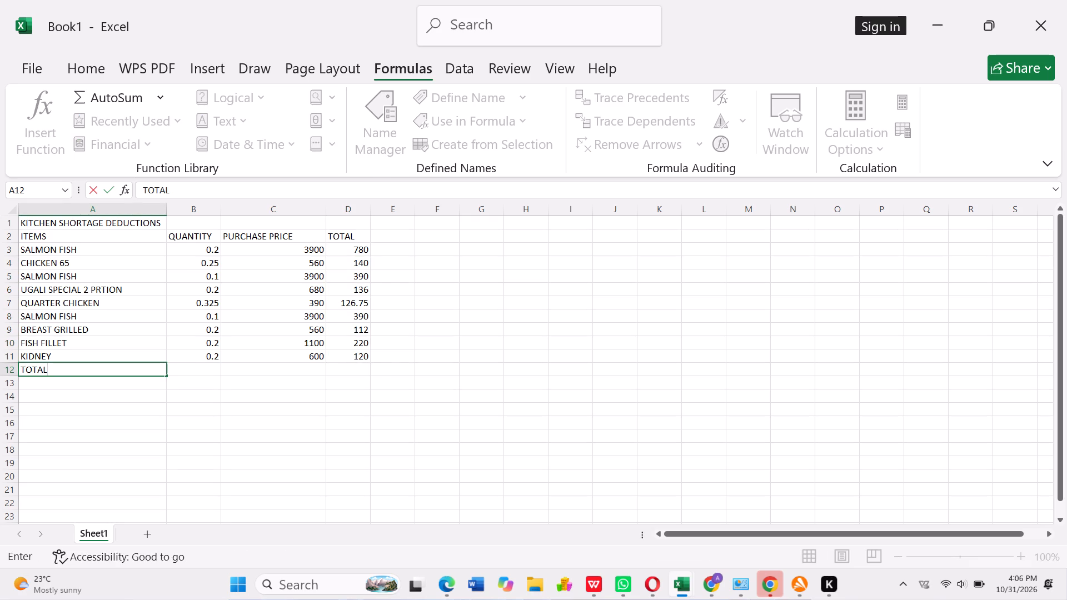
left_click(351, 369)
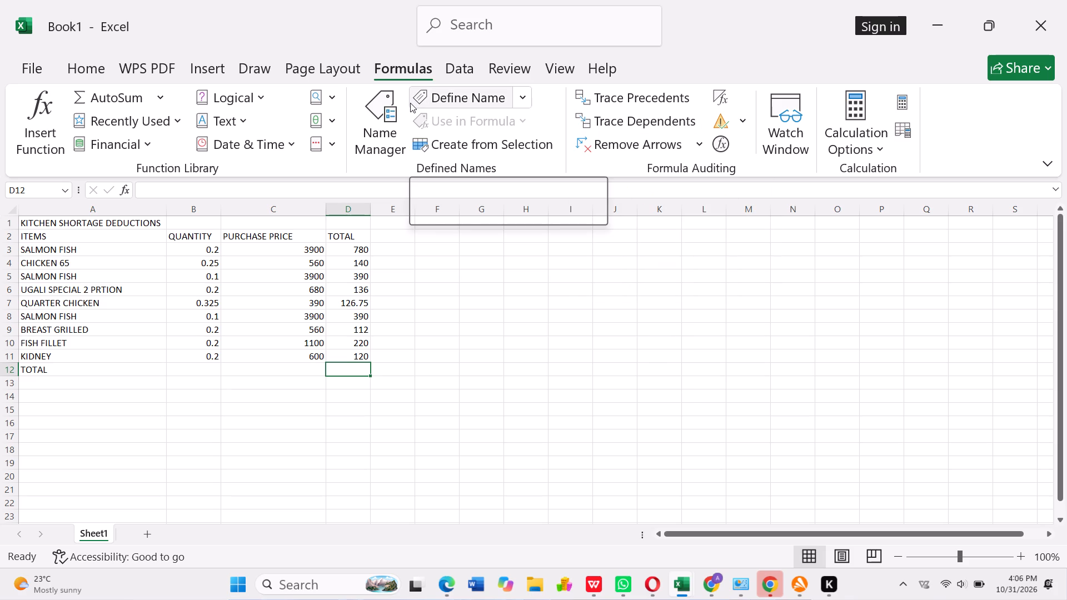
left_click(74, 101)
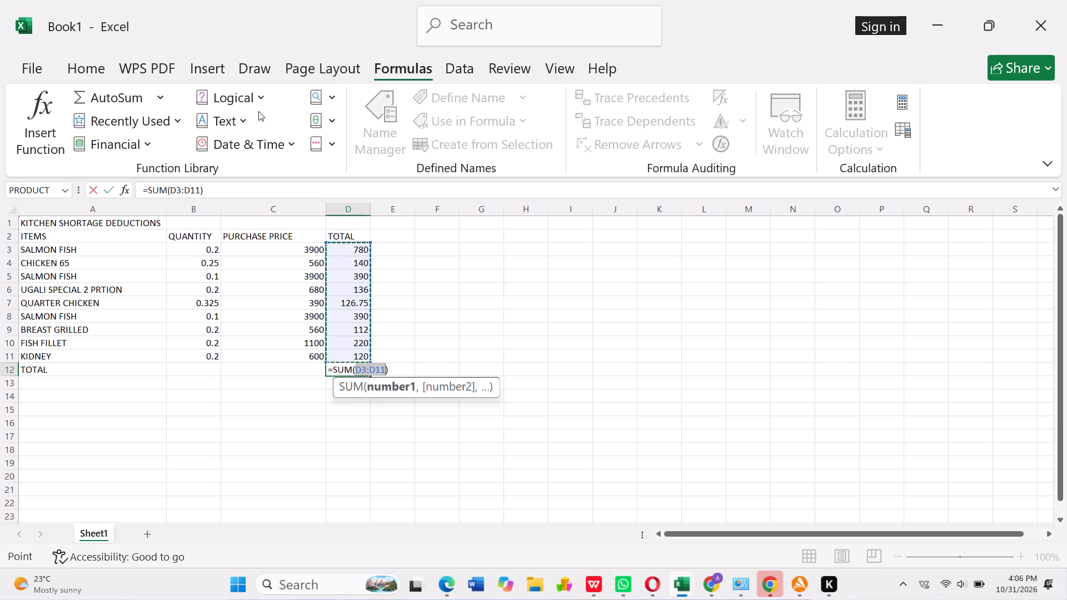
key("Return")
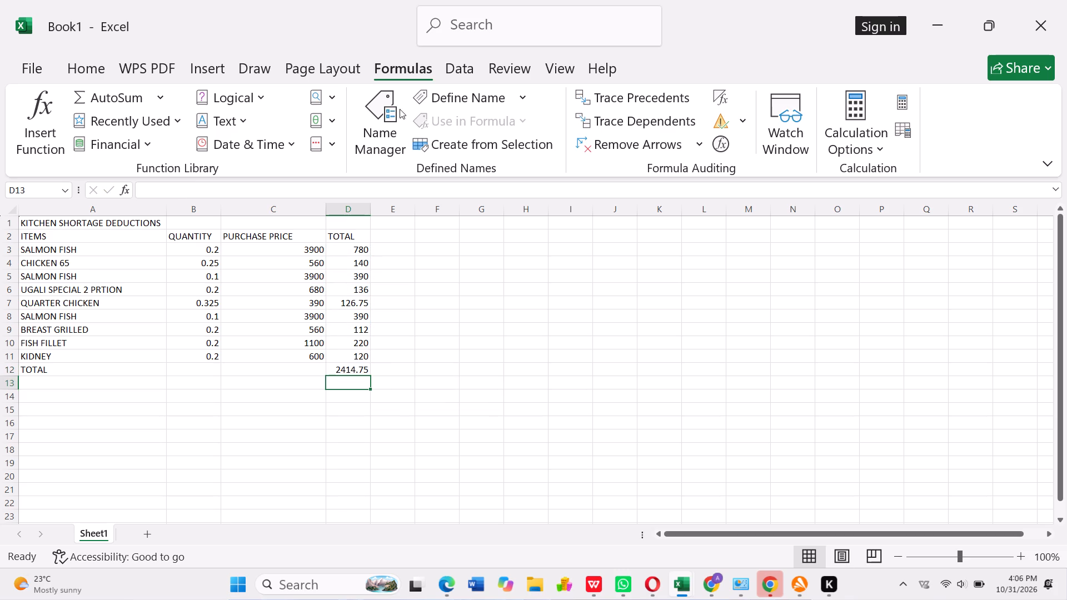
left_click(356, 369)
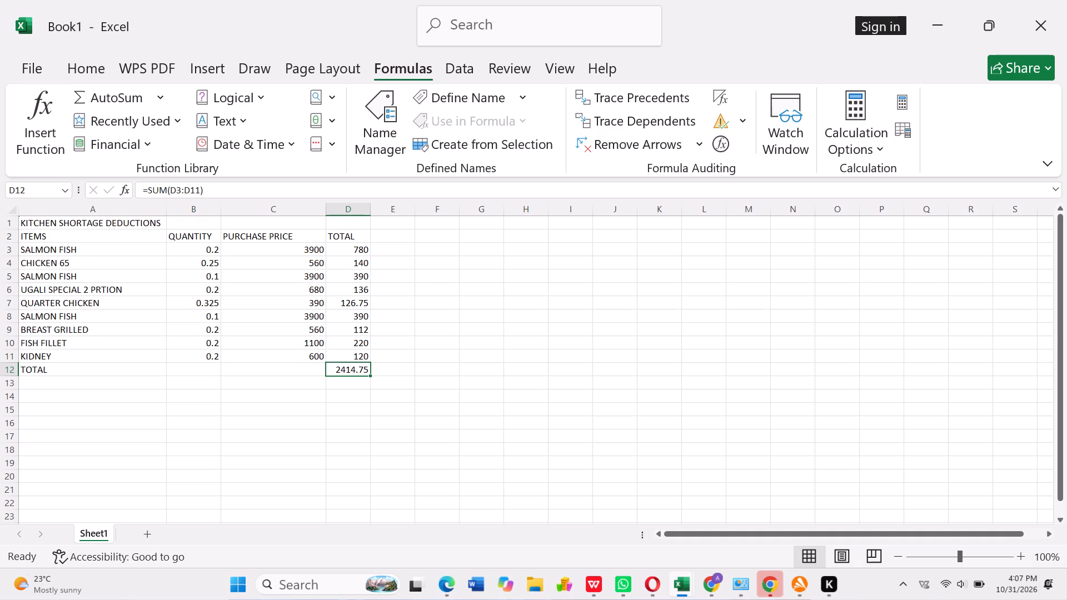
Fill the KITCHEN SHORTAGE DEDUCTIONS title from A1 across B1 and C1.
left_click(61, 226)
left_click_drag(61, 226, 123, 222)
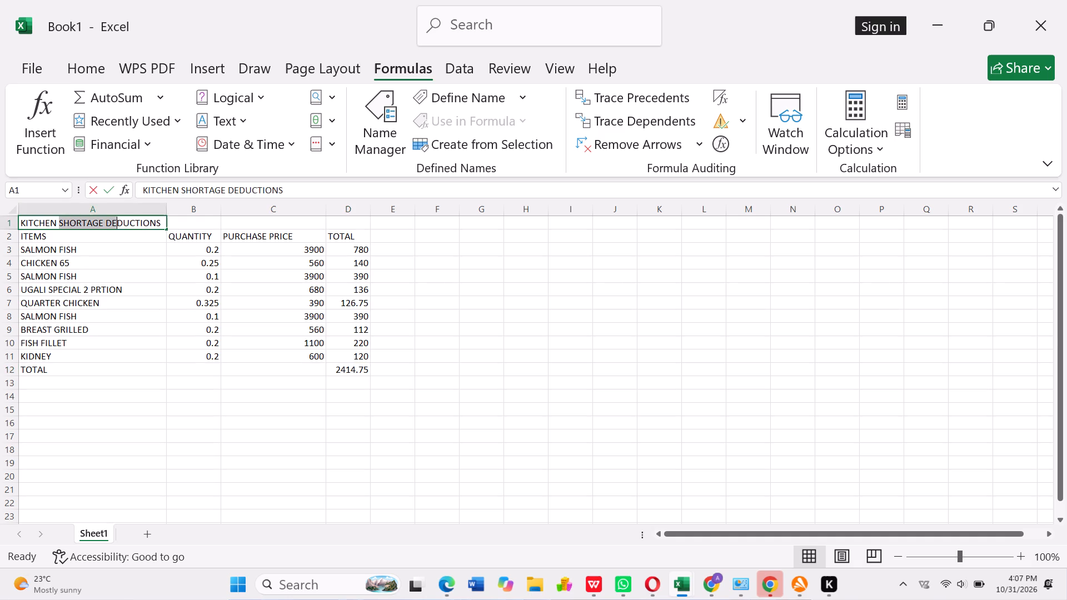
left_click_drag(123, 222, 247, 224)
left_click_drag(168, 227, 311, 229)
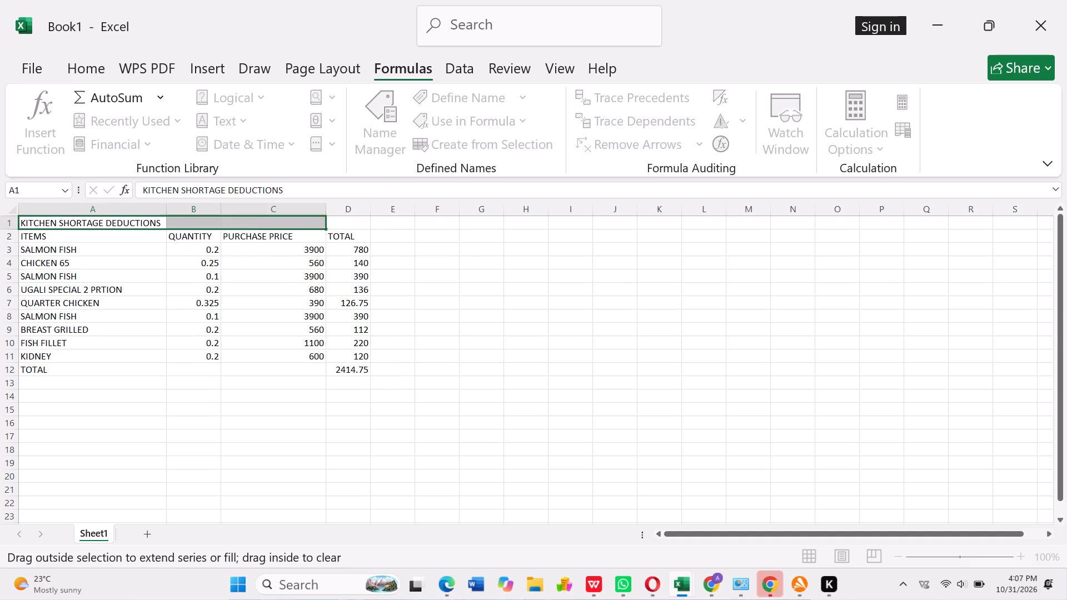
left_click(444, 234)
left_click(351, 224)
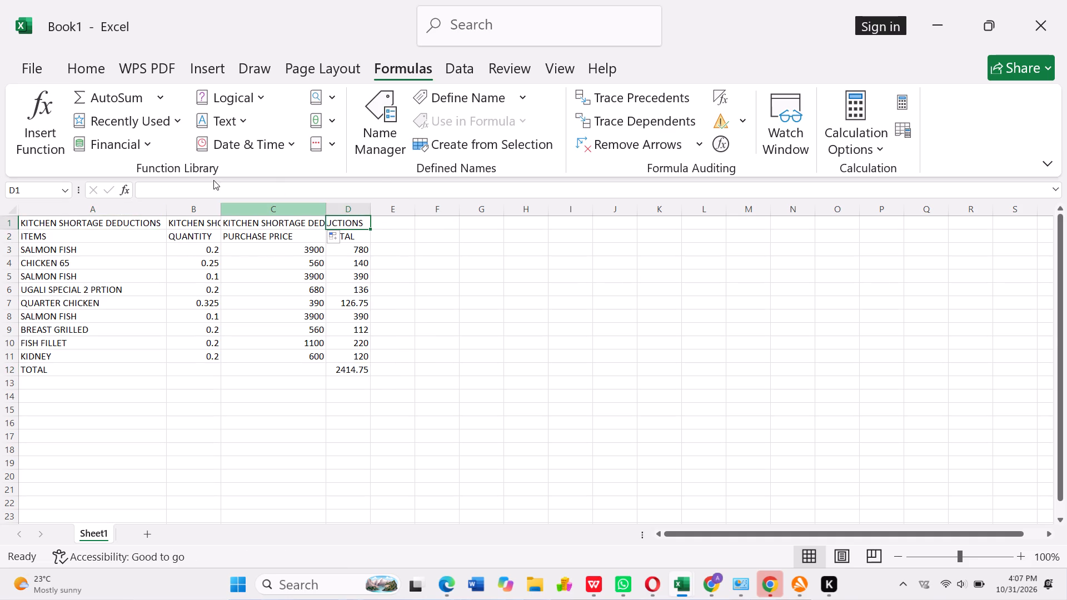
left_click(429, 222)
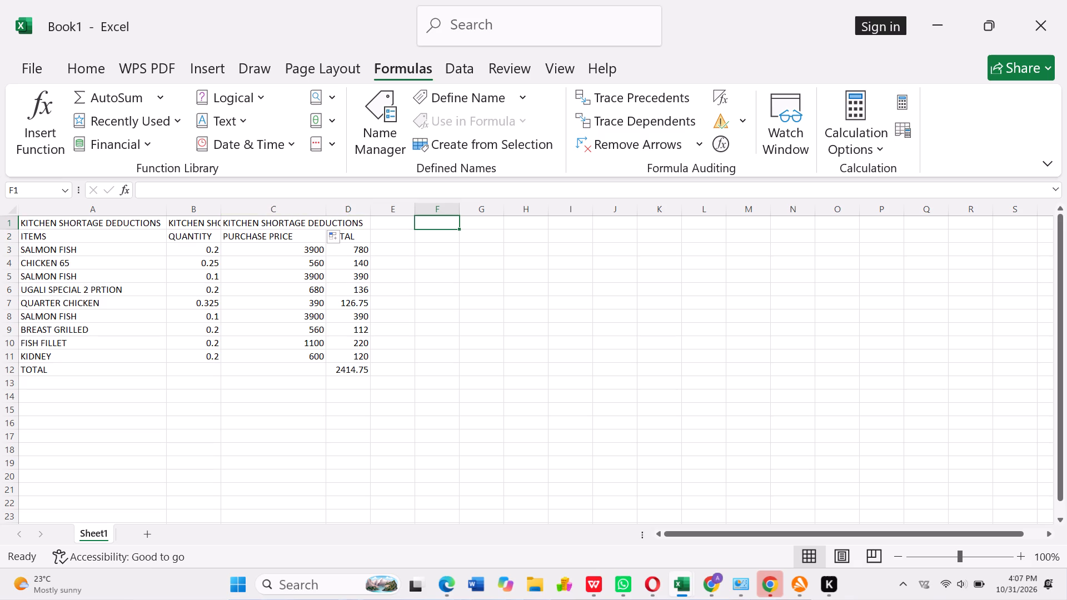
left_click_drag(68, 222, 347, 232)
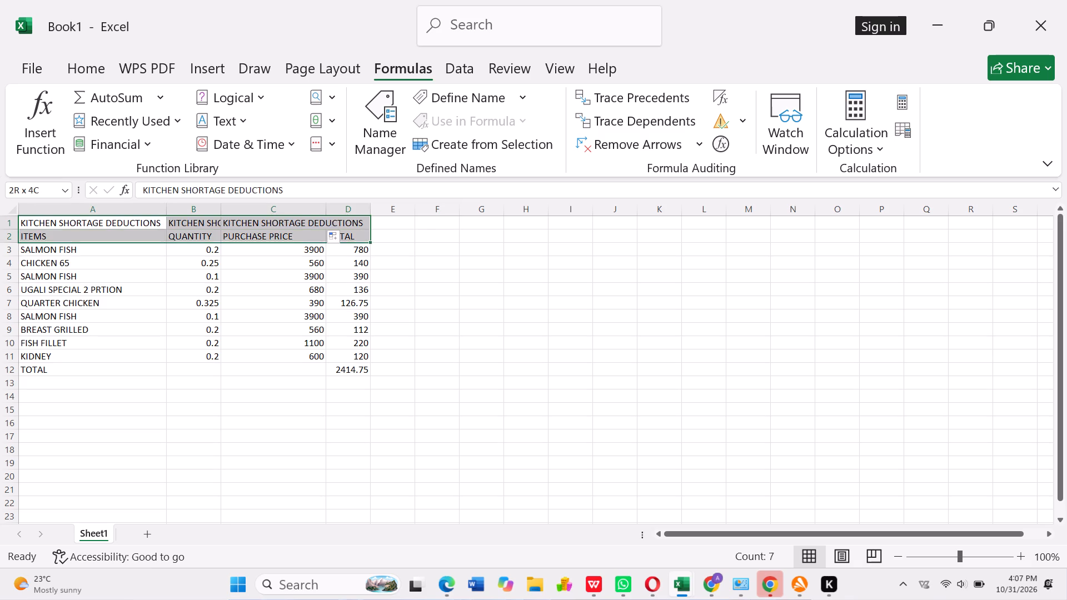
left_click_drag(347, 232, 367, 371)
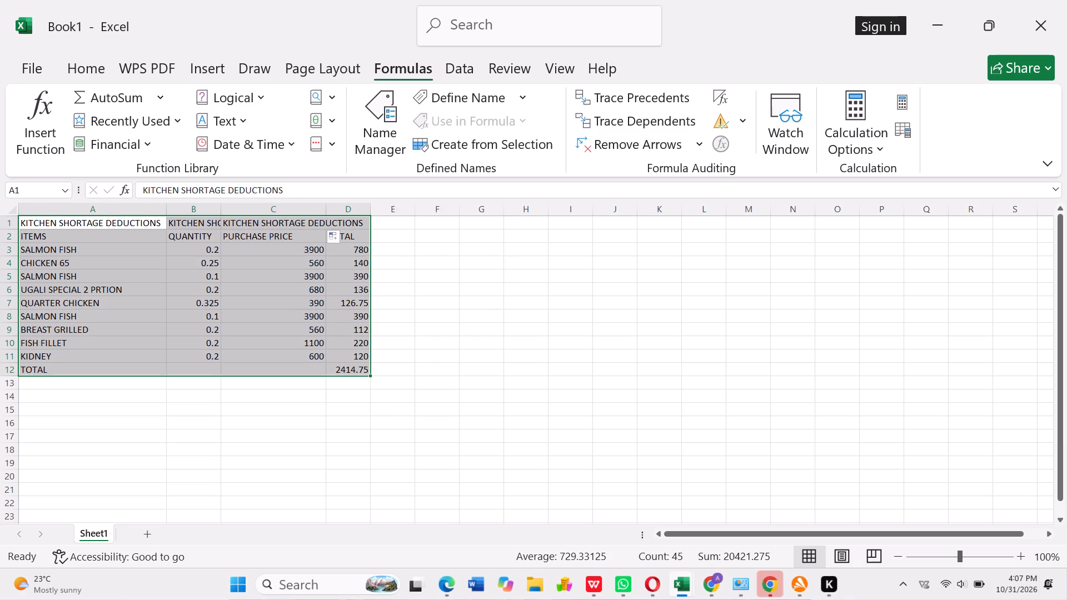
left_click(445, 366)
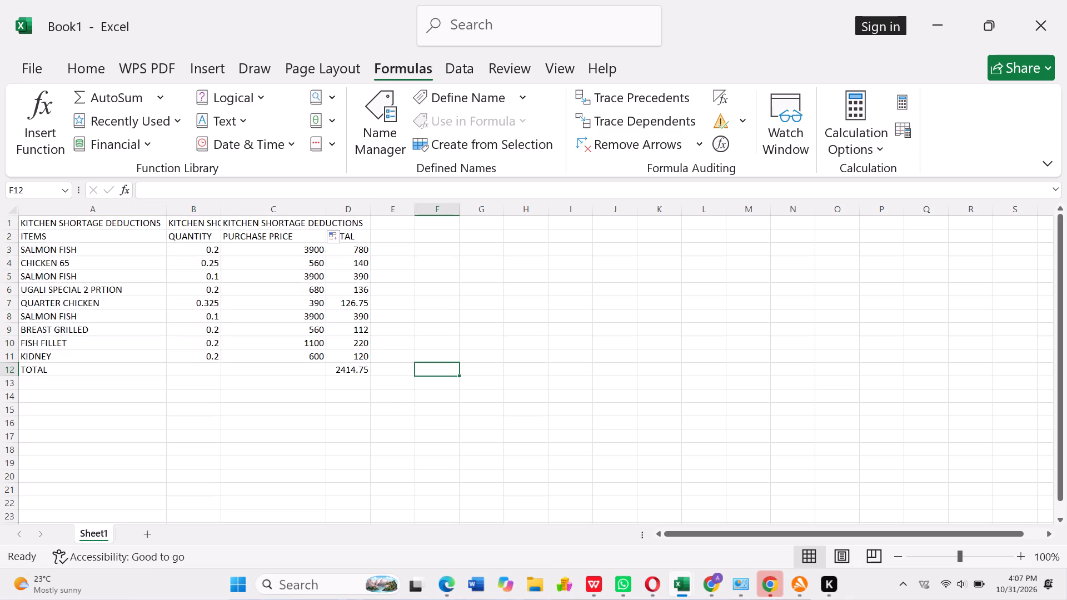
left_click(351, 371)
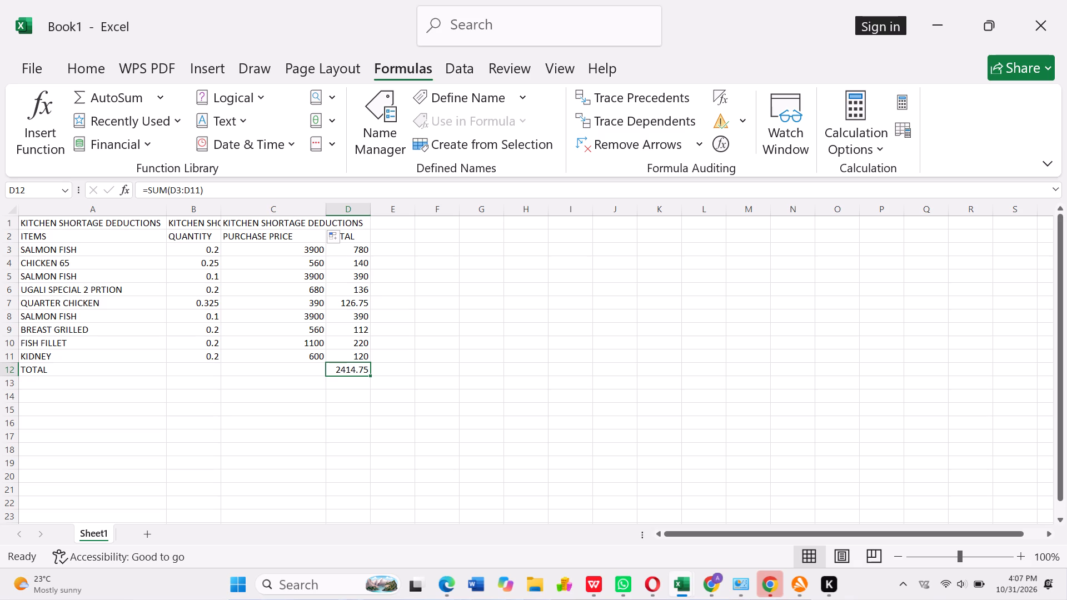
Start saving the workbook, choosing the Desktop folder as the location.
key("ctrl+s")
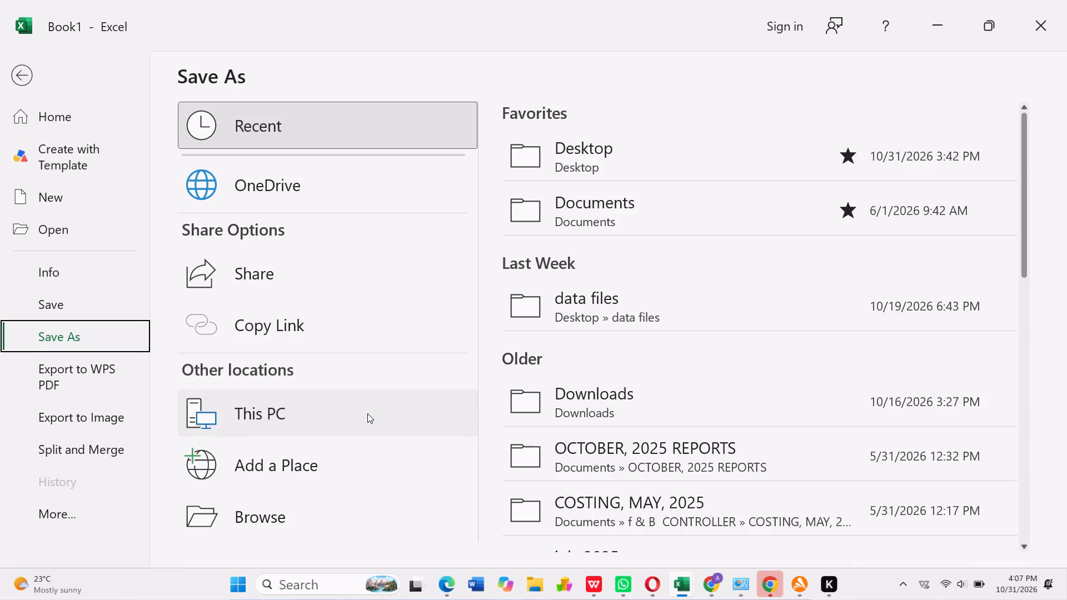
left_click(66, 342)
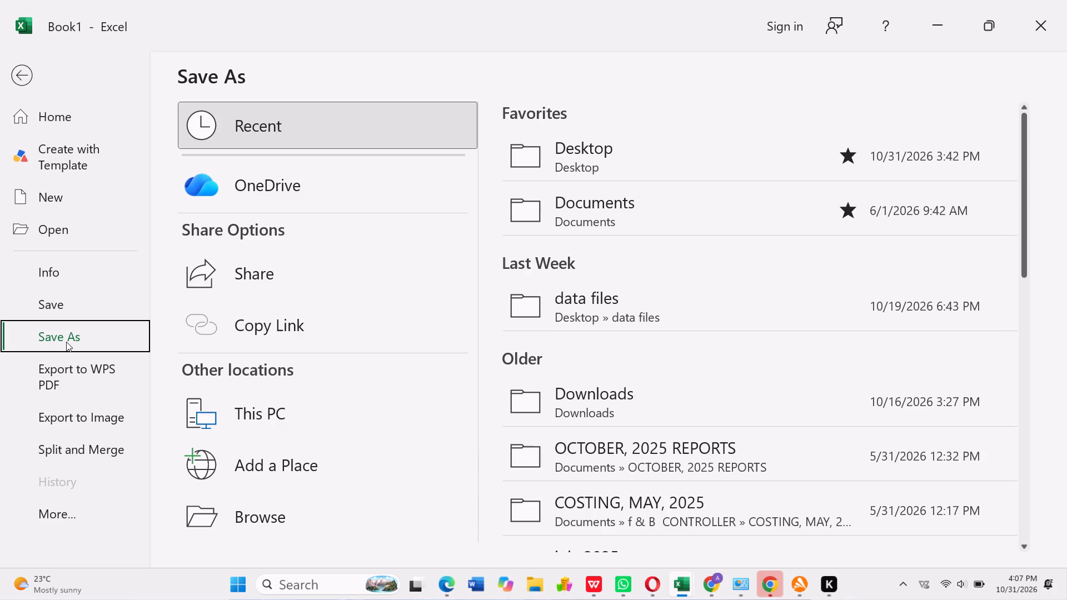
left_click(66, 342)
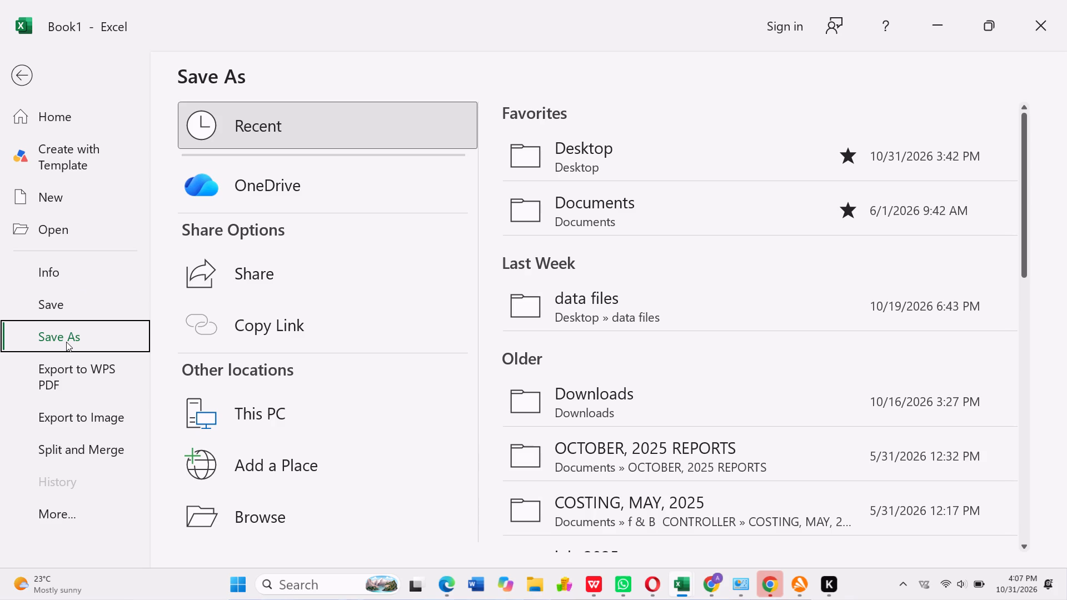
left_click(59, 337)
left_click(45, 337)
left_click(69, 336)
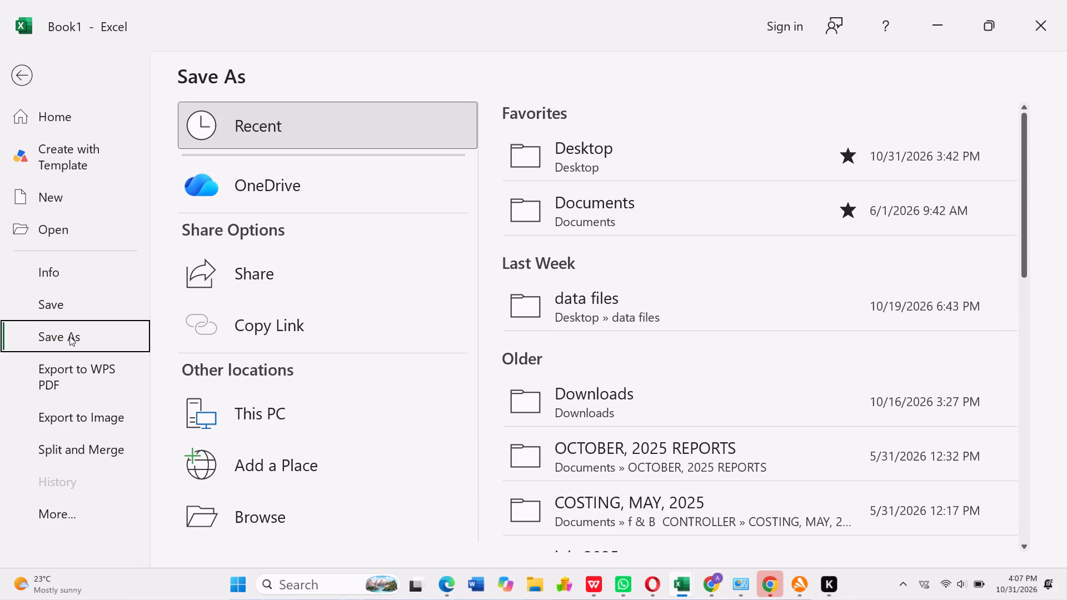
triple_click(69, 336)
left_click(593, 172)
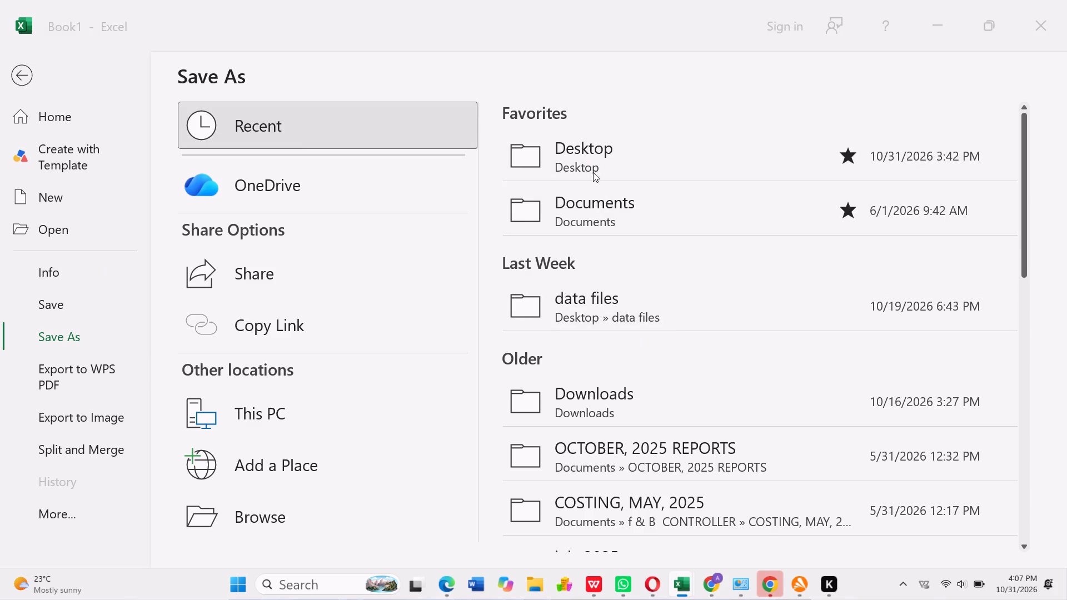
Name the workbook DEDUCTIONS and save it to the Desktop as an Excel Workbook.
left_click(176, 209)
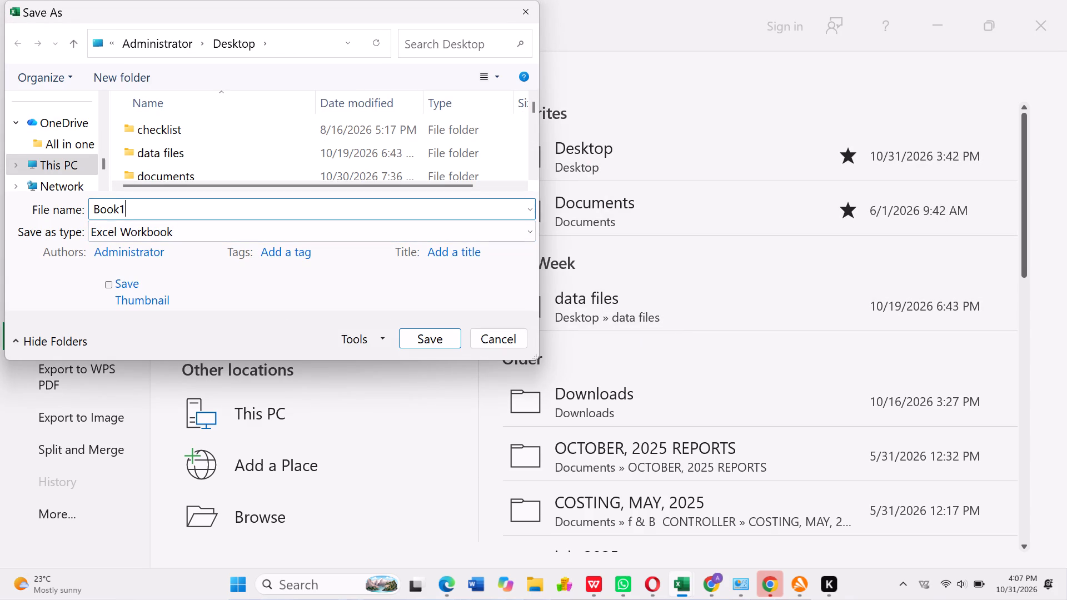
key("BackSpace")
key("BackSpace")
key("BackSpace")
key("BackSpace")
key("BackSpace")
key("BackSpace")
key("BackSpace")
key("BackSpace")
key("BackSpace")
key("BackSpace")
key("BackSpace")
key("BackSpace")
type("DEDUCTIONS")
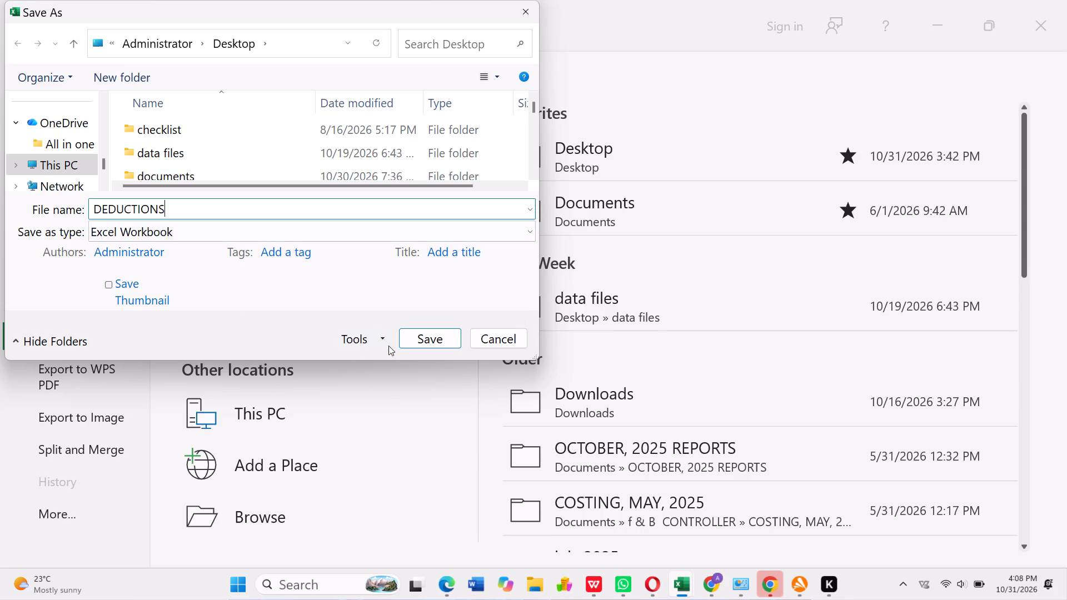
left_click(415, 346)
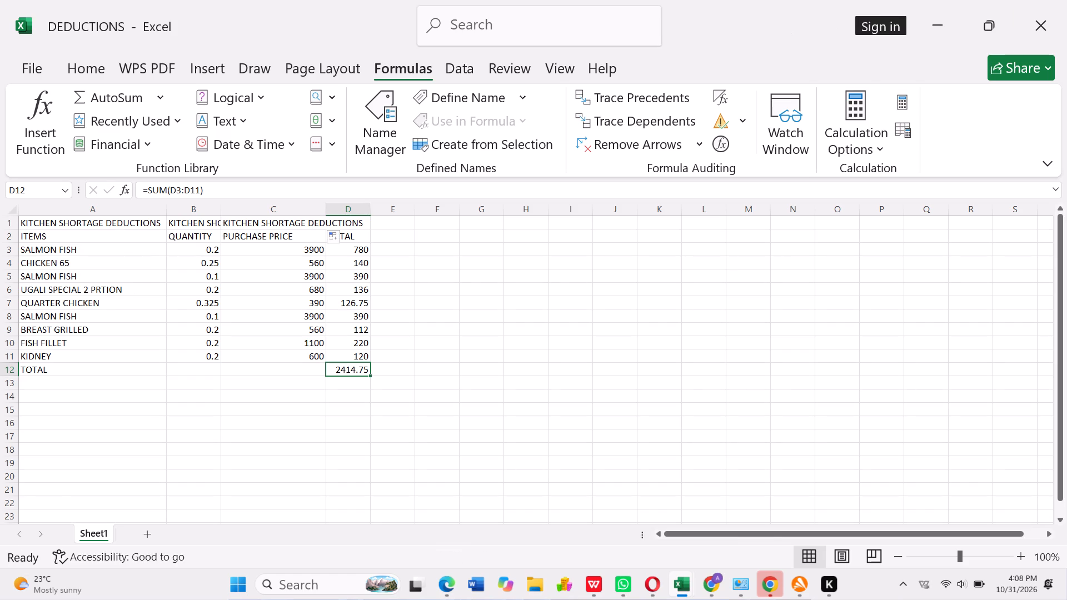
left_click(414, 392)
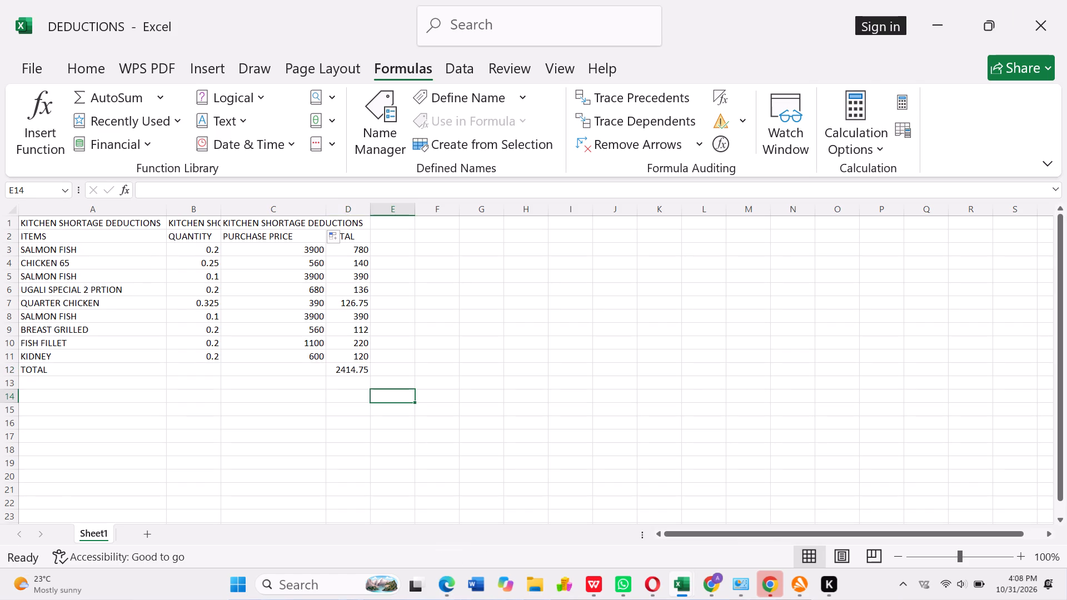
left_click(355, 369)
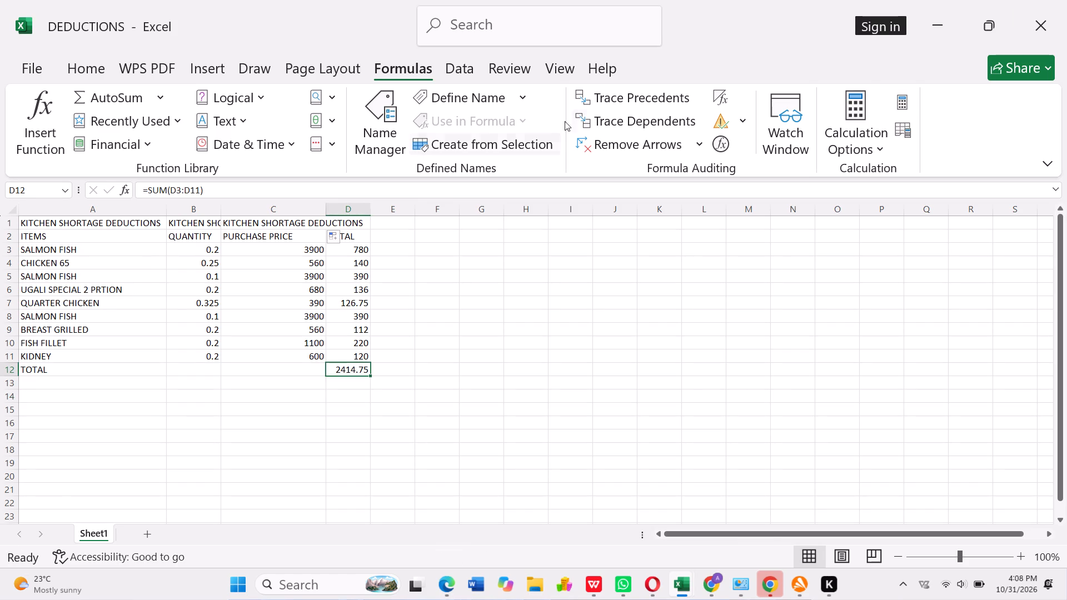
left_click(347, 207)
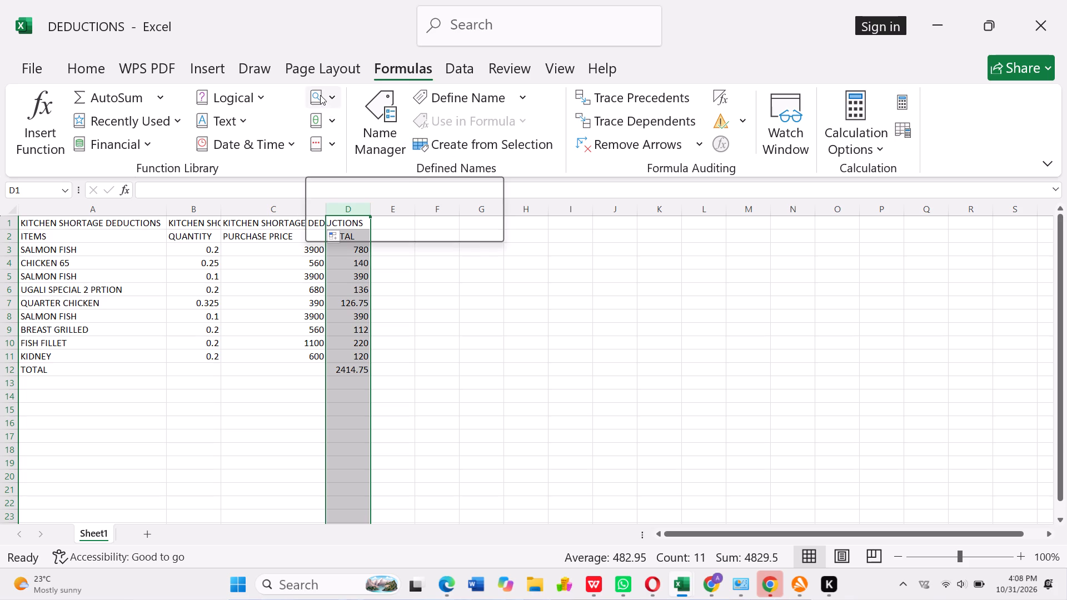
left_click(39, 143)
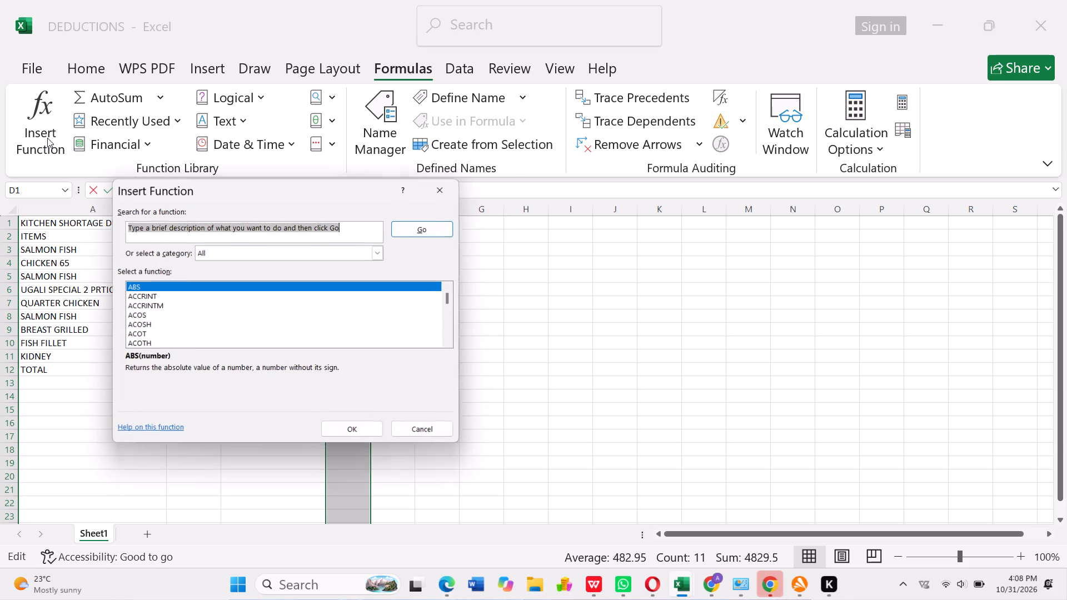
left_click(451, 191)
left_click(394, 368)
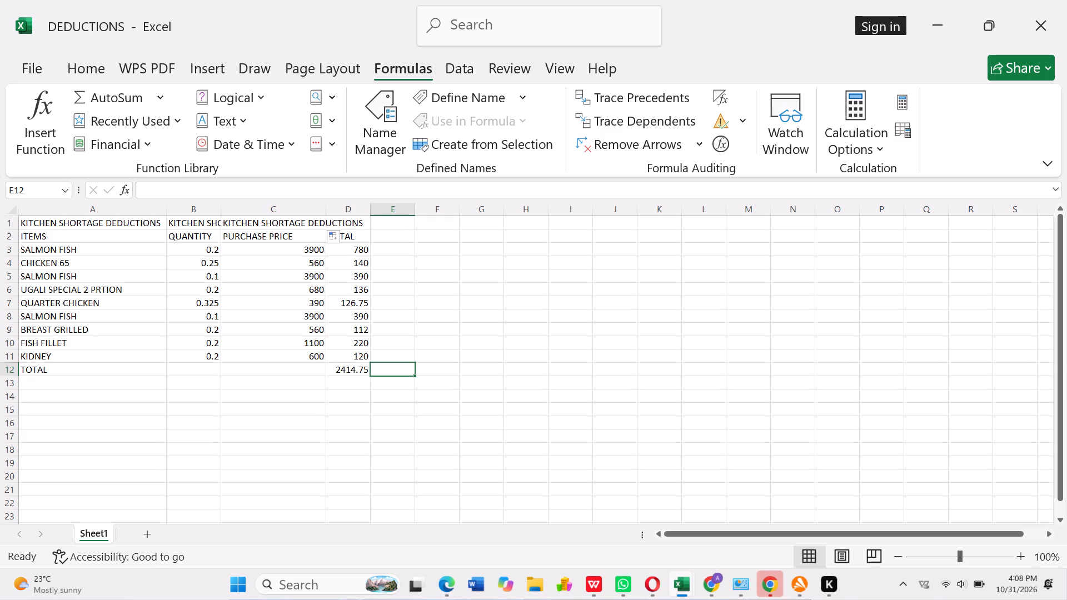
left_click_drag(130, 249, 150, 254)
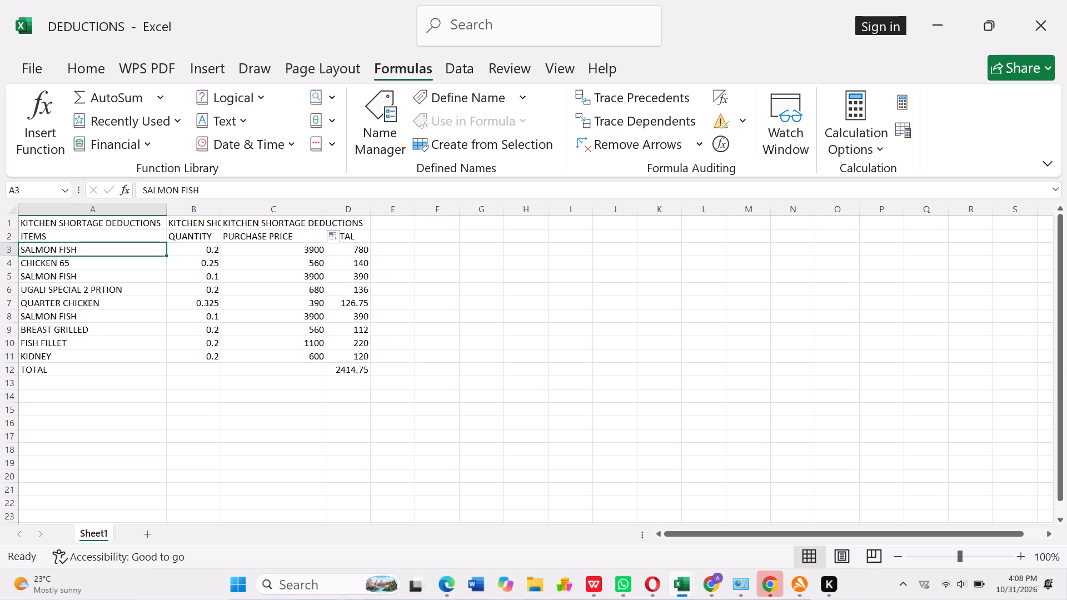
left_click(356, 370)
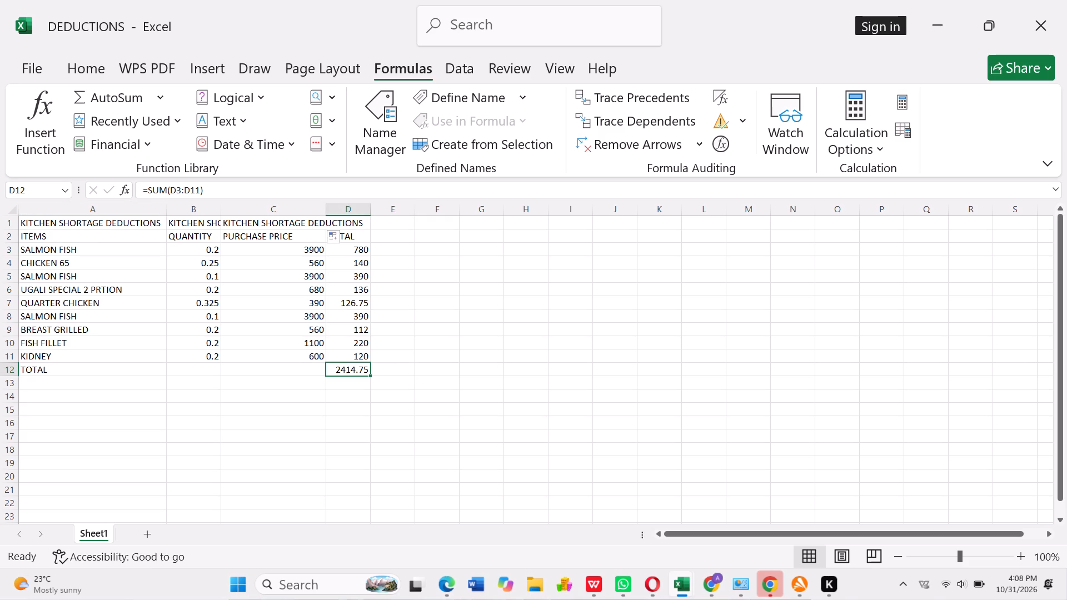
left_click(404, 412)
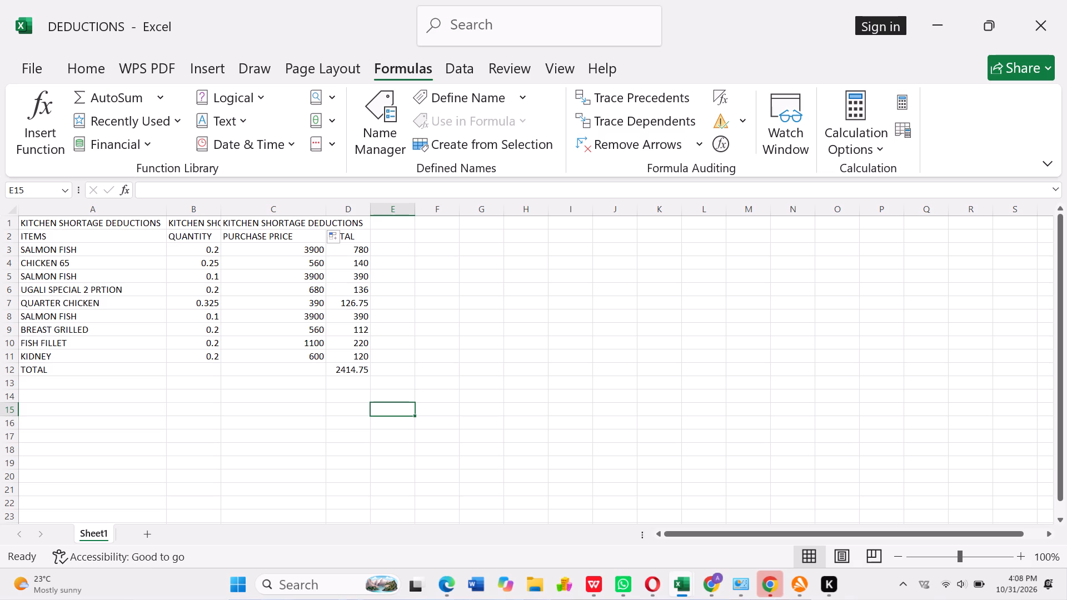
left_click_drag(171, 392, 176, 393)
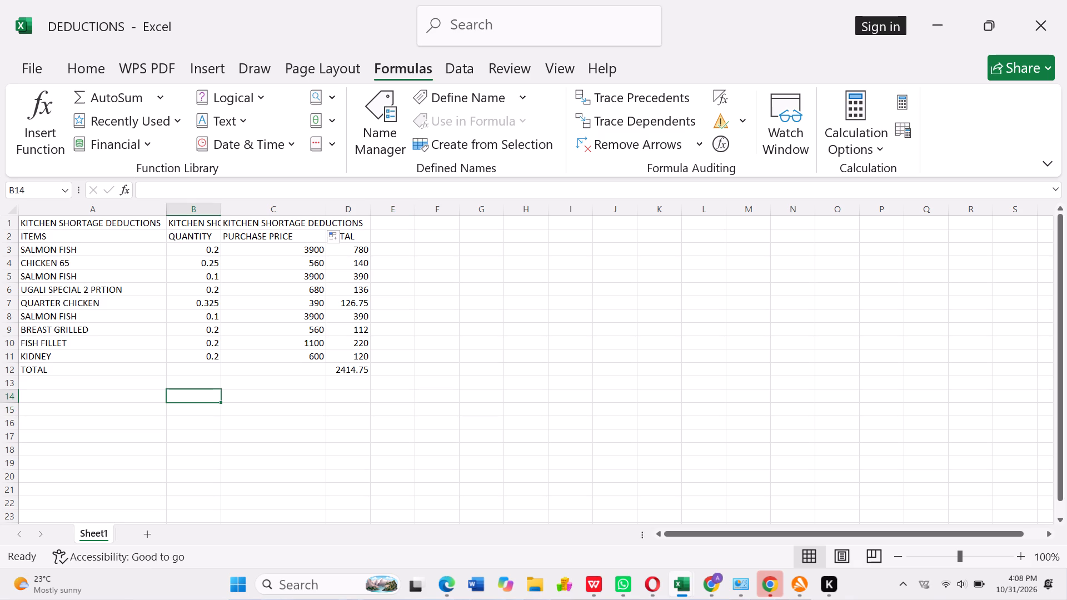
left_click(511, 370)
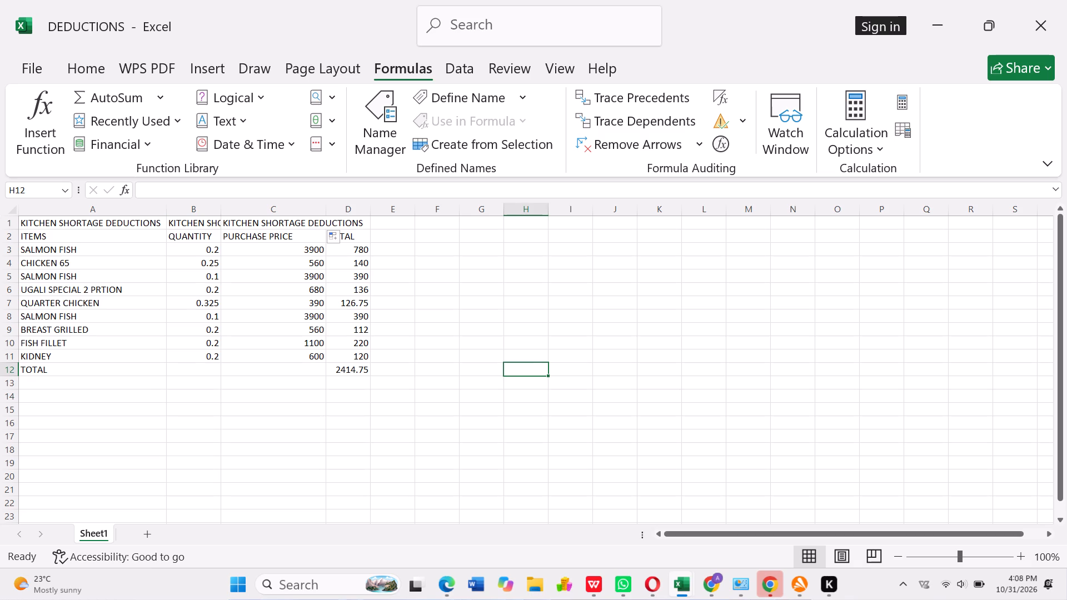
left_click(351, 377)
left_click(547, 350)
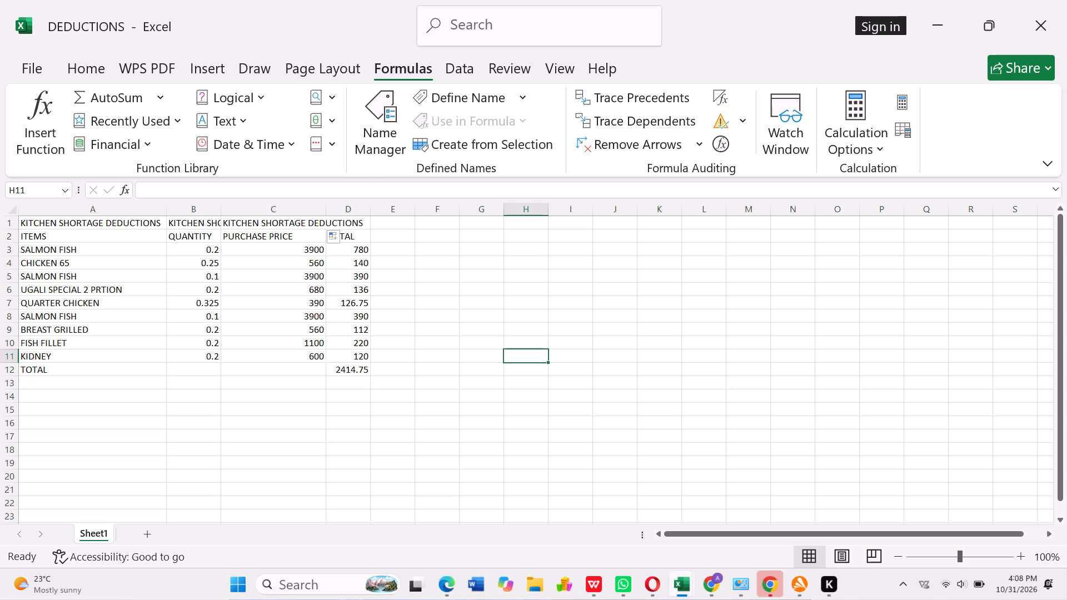